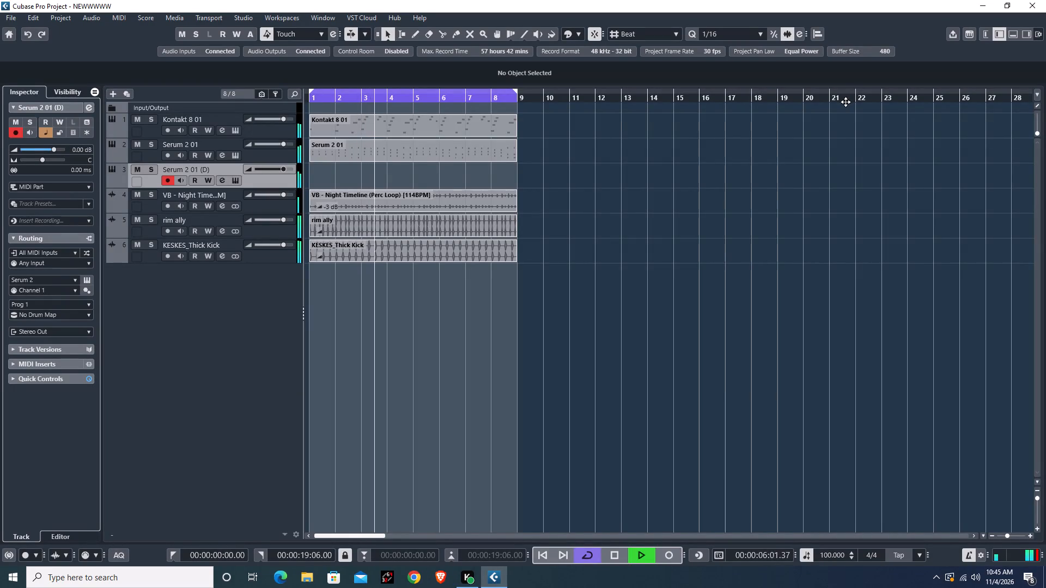
Record a MIDI part on the Serum 2 01 (D) track across the eight-bar loop and quantize it to 1/16.
{"action": "key", "text": "asterisk"}
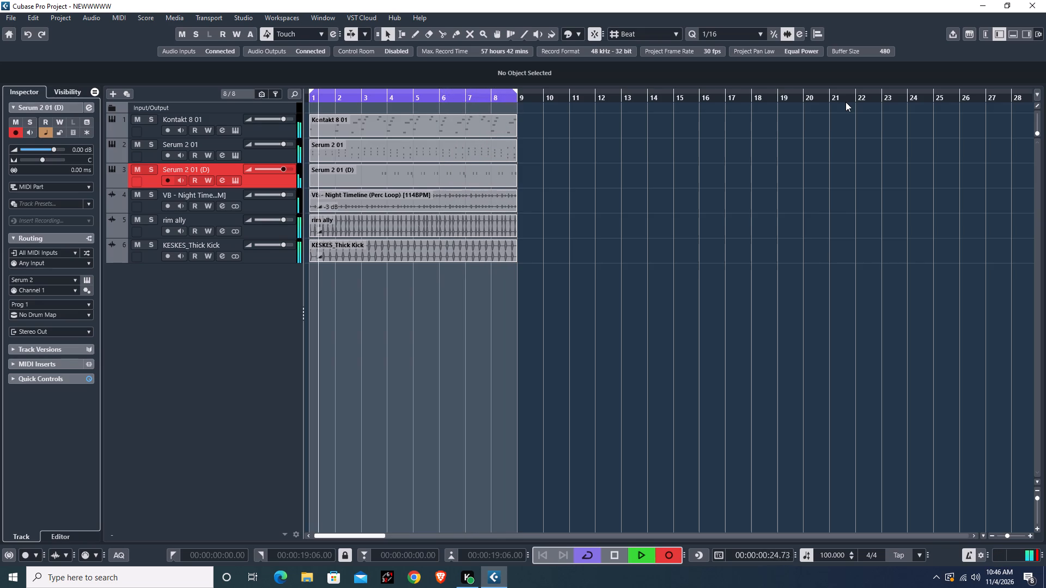
{"action": "left_click", "coordinate": [668, 555]}
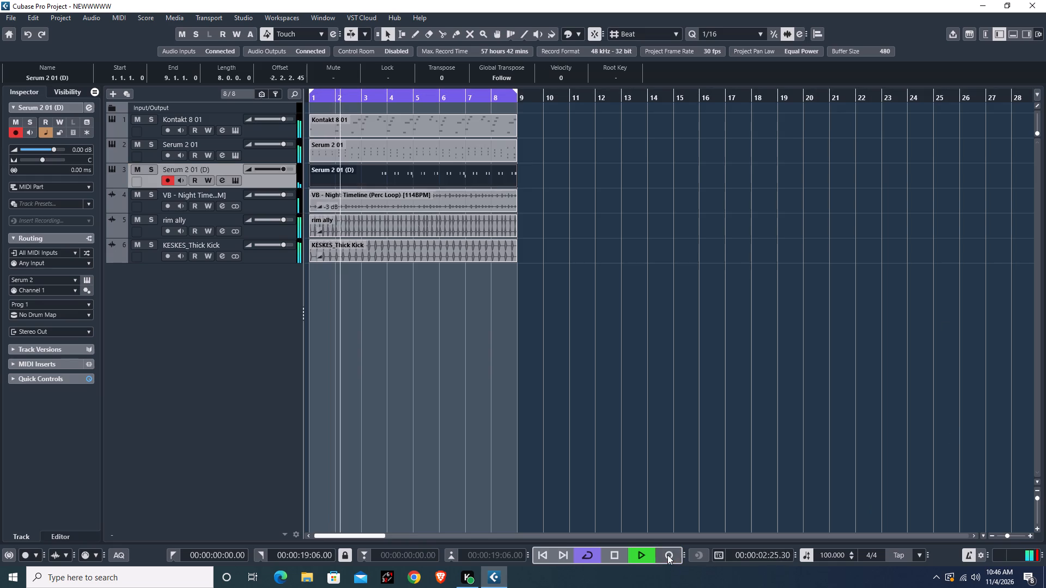
{"action": "key", "text": "q"}
{"action": "key", "text": "q"}
{"action": "key", "text": "q"}
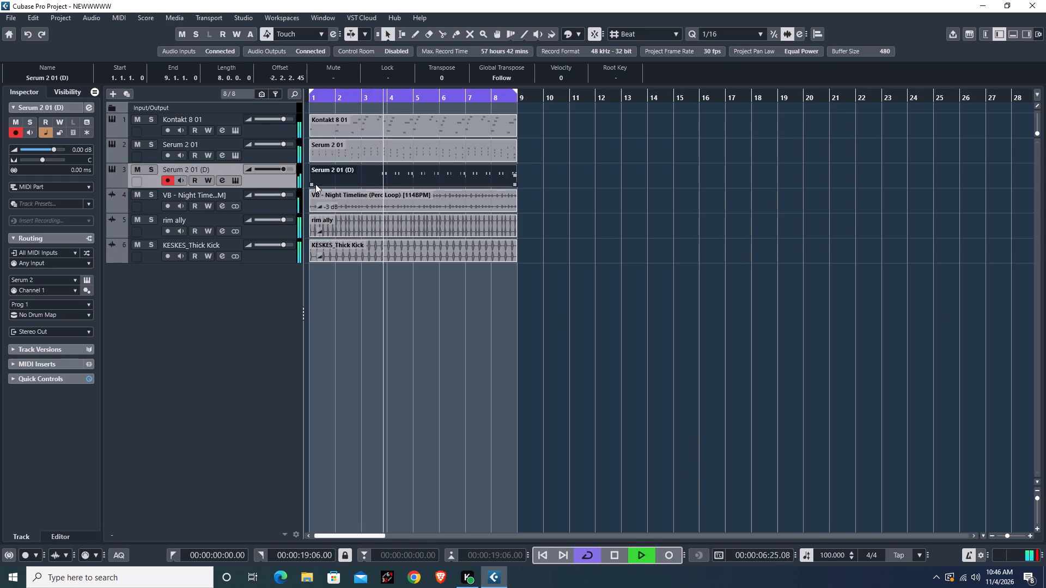
Trim the start of the Serum 2 01 (D) part to bar 5 and copy the four-bar part to bar 1.
{"action": "left_click_drag", "start_coordinate": [311, 186], "coordinate": [373, 189]}
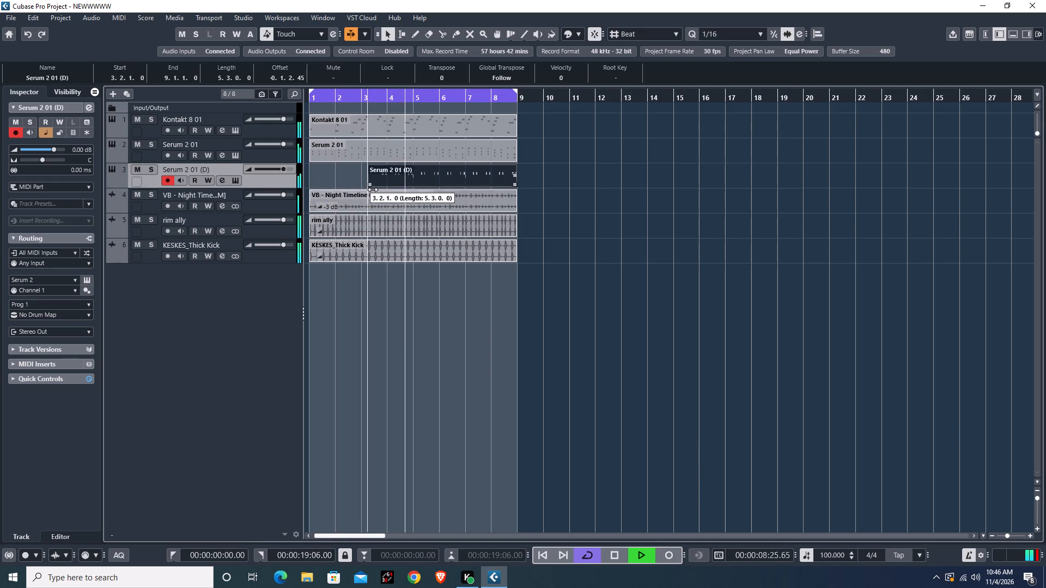
{"action": "left_click_drag", "start_coordinate": [373, 189], "coordinate": [416, 198]}
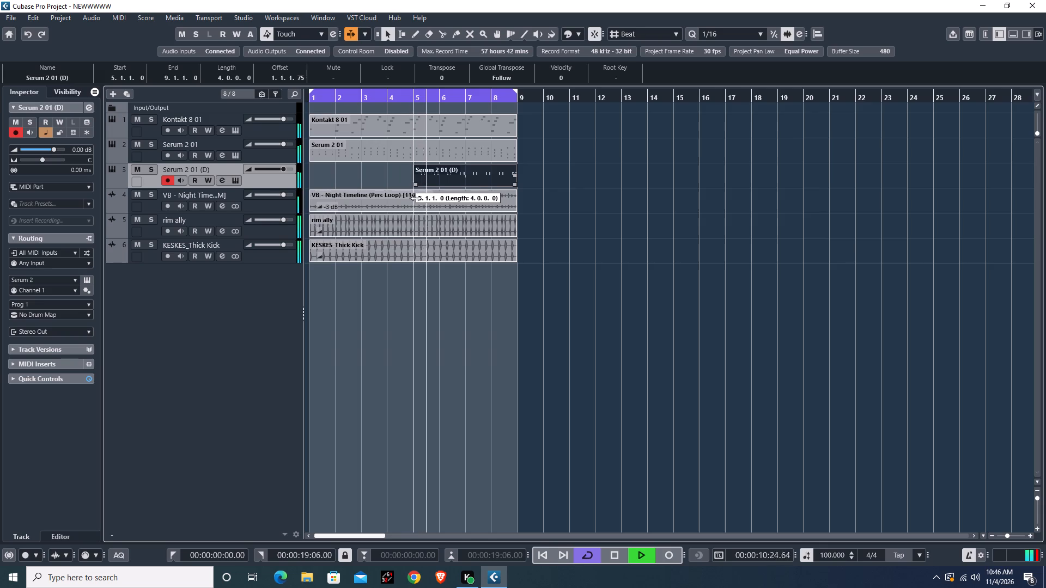
{"action": "left_click_drag", "start_coordinate": [416, 198], "coordinate": [413, 198]}
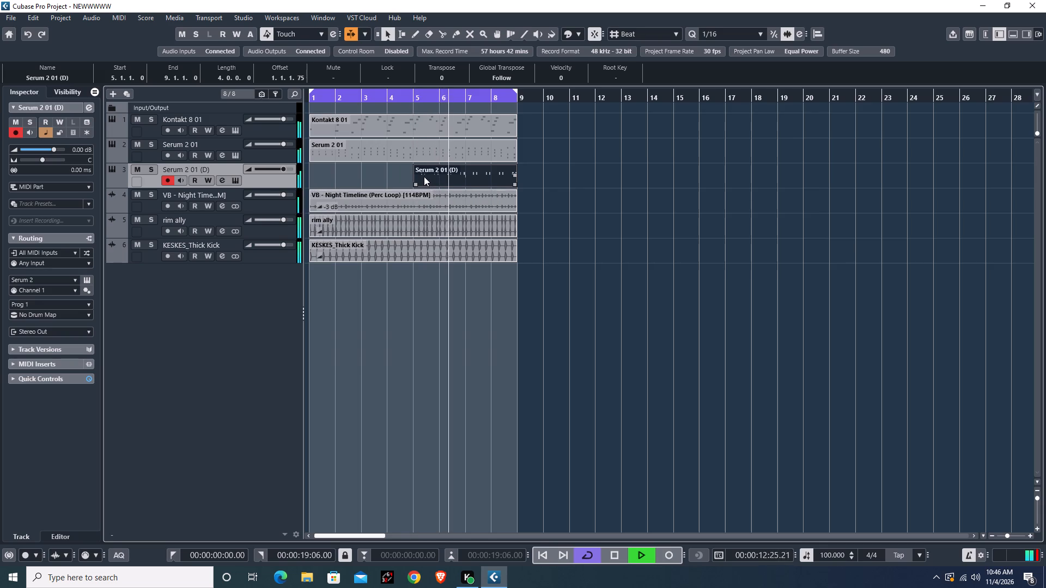
{"action": "left_click_drag", "start_coordinate": [424, 176], "coordinate": [314, 182], "text": "alt"}
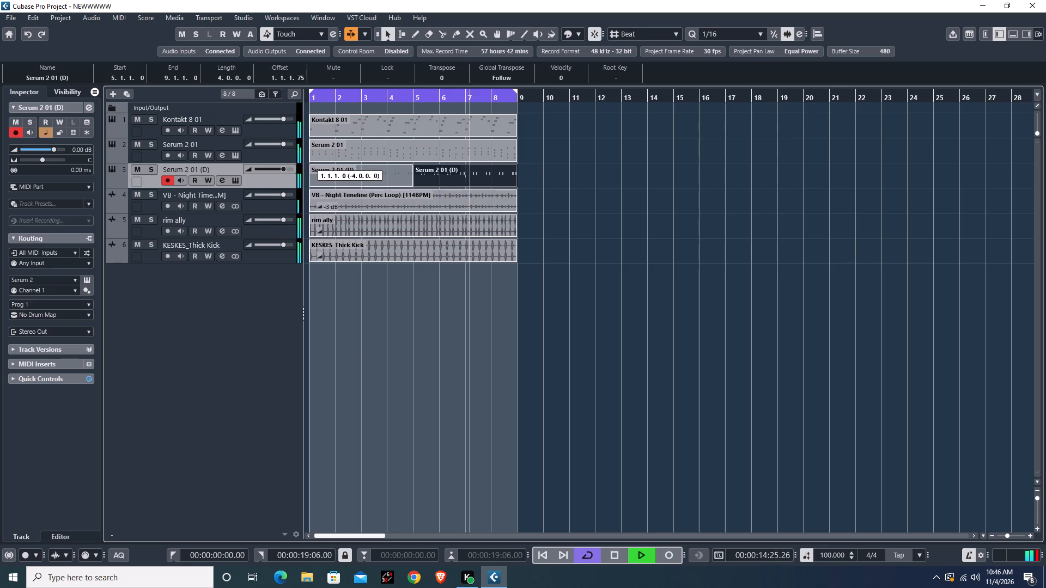
{"action": "left_click_drag", "start_coordinate": [314, 182], "coordinate": [312, 182], "text": "alt"}
Merge the two Serum 2 01 (D) parts into one continuous eight-bar MIDI part.
{"action": "left_click_drag", "start_coordinate": [533, 173], "coordinate": [369, 171]}
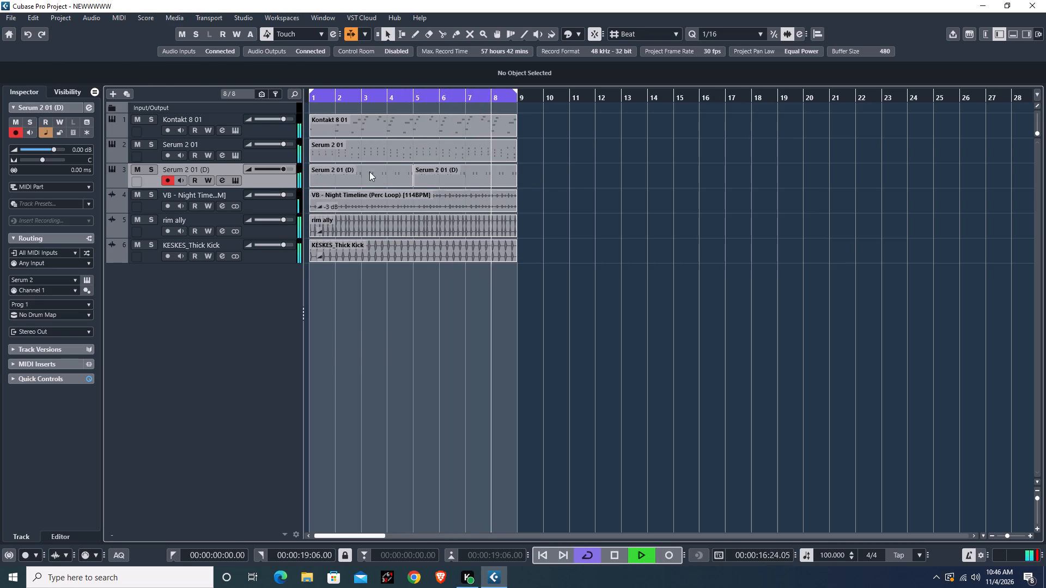
{"action": "left_click", "coordinate": [119, 19]}
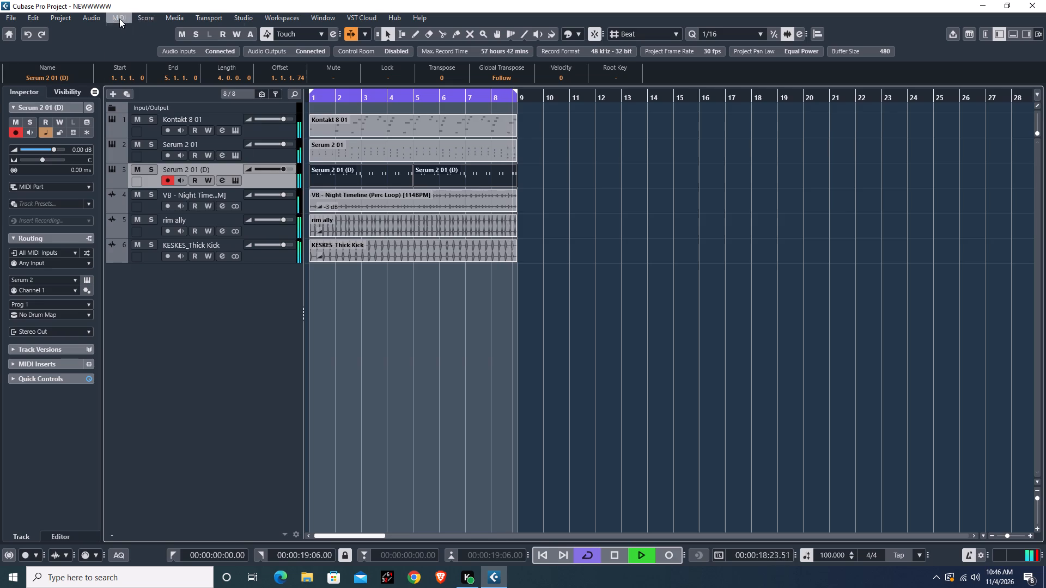
{"action": "left_click", "coordinate": [168, 167]}
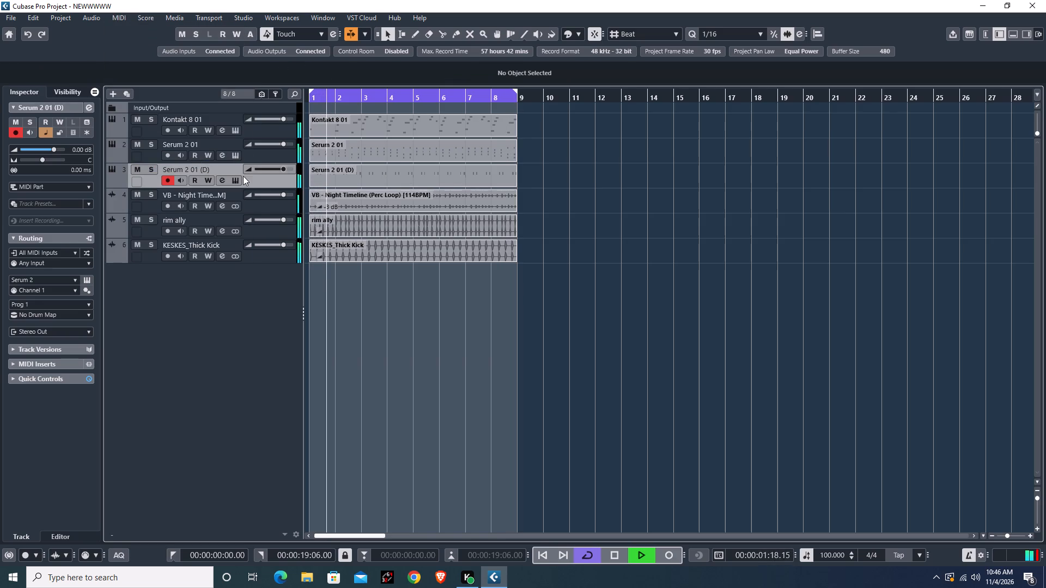
Pan the Serum 2 01 (D) track fully right.
{"action": "left_click_drag", "start_coordinate": [64, 162], "coordinate": [104, 168]}
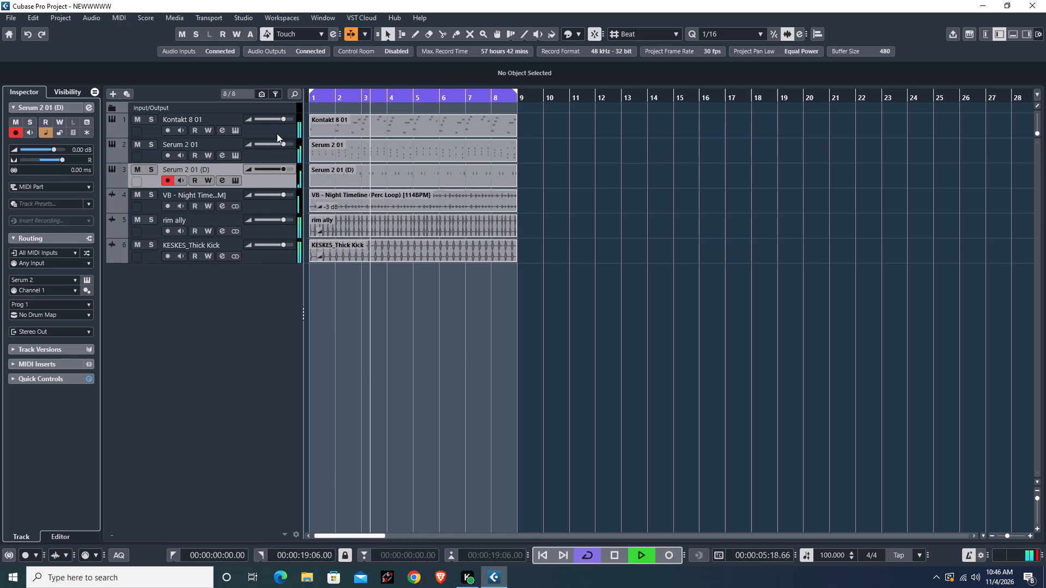
Duplicate the Kontakt 8 01 track and delete the MIDI part on the duplicate.
{"action": "left_click", "coordinate": [291, 128]}
{"action": "right_click", "coordinate": [291, 128]}
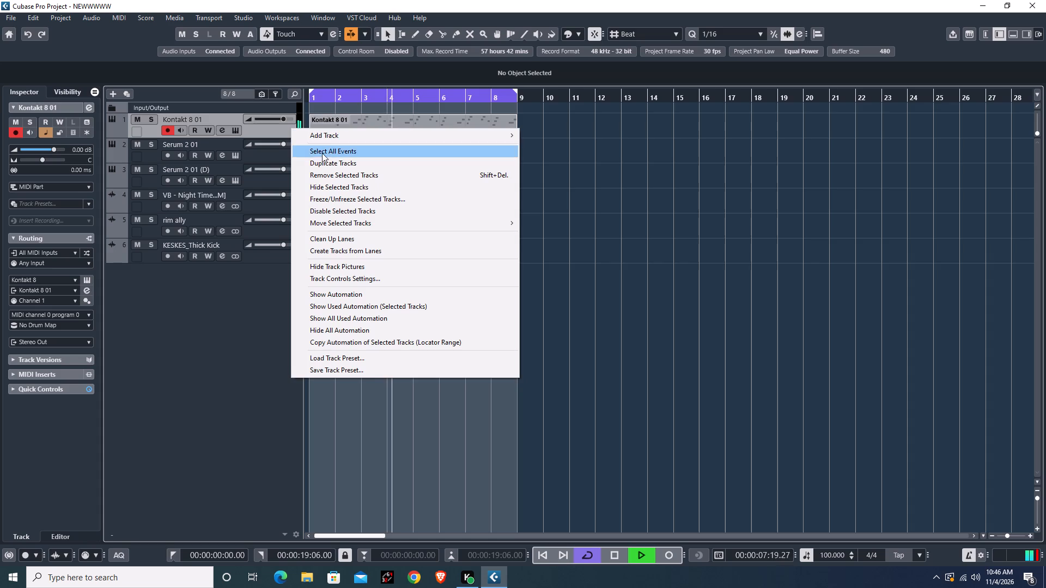
{"action": "left_click", "coordinate": [325, 164]}
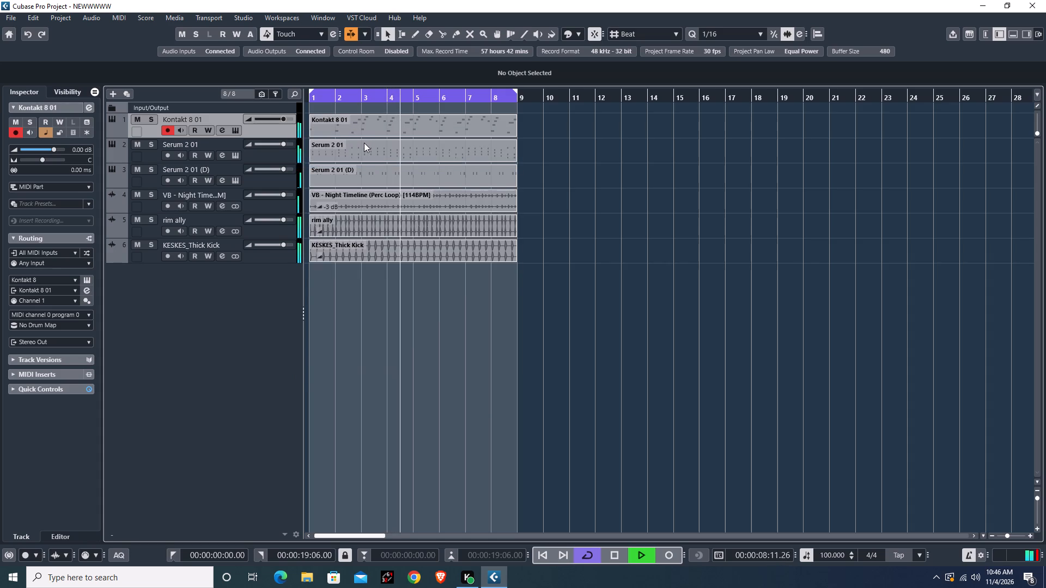
{"action": "left_click", "coordinate": [363, 143]}
{"action": "key", "text": "BackSpace"}
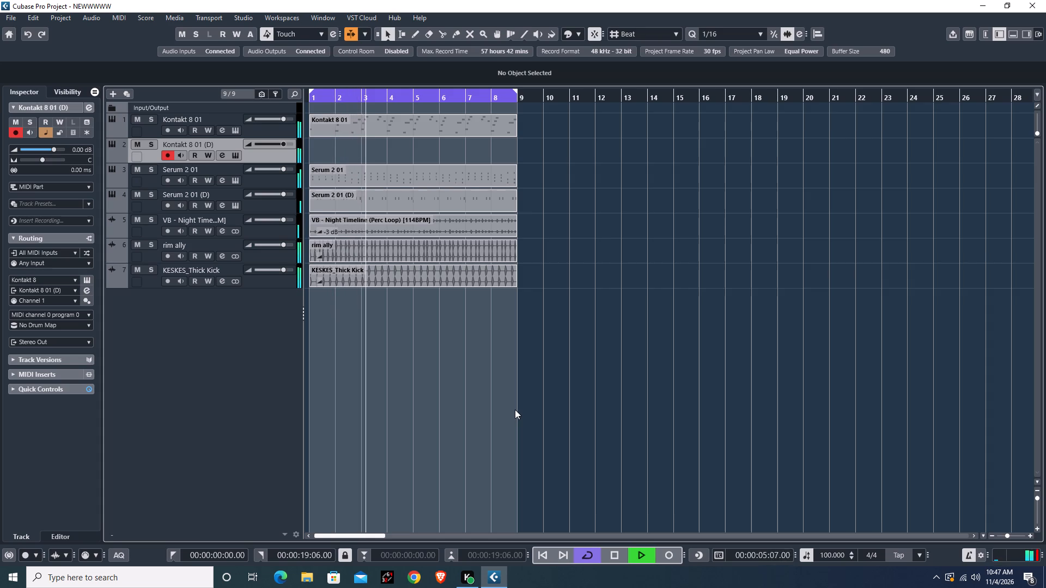
Record a MIDI part on the Kontakt 8 01 (D) track across the eight-bar loop and quantize it to 1/16.
{"action": "key", "text": "asterisk"}
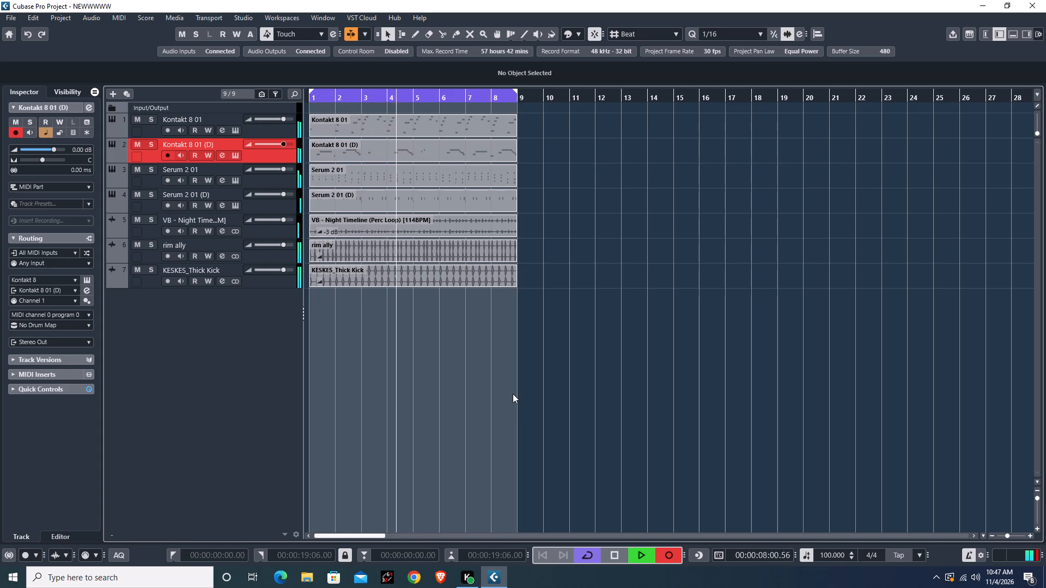
{"action": "key", "text": "asterisk"}
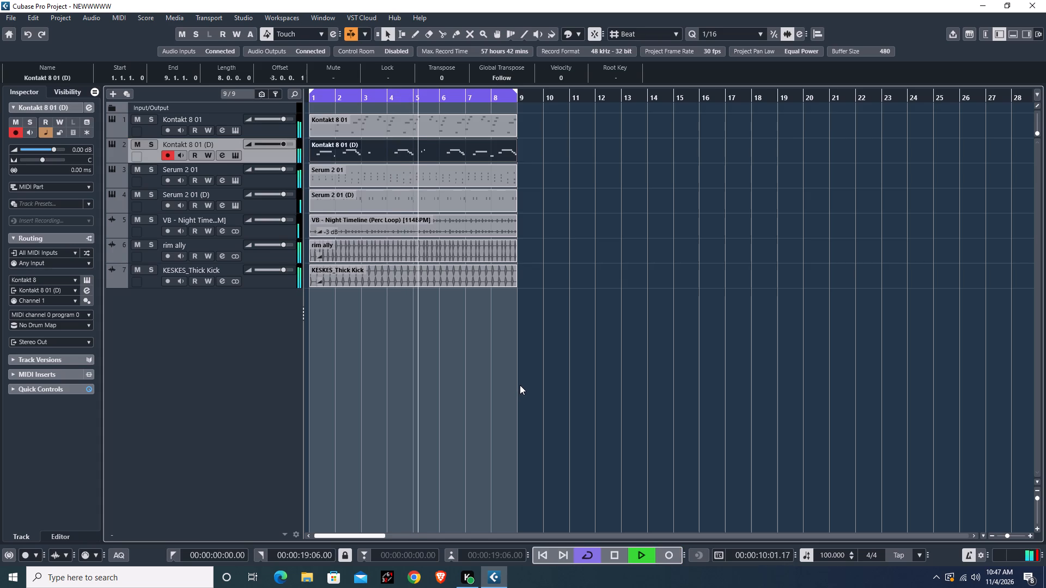
{"action": "key", "text": "q"}
{"action": "key", "text": "q"}
{"action": "key", "text": "q"}
{"action": "key", "text": "q"}
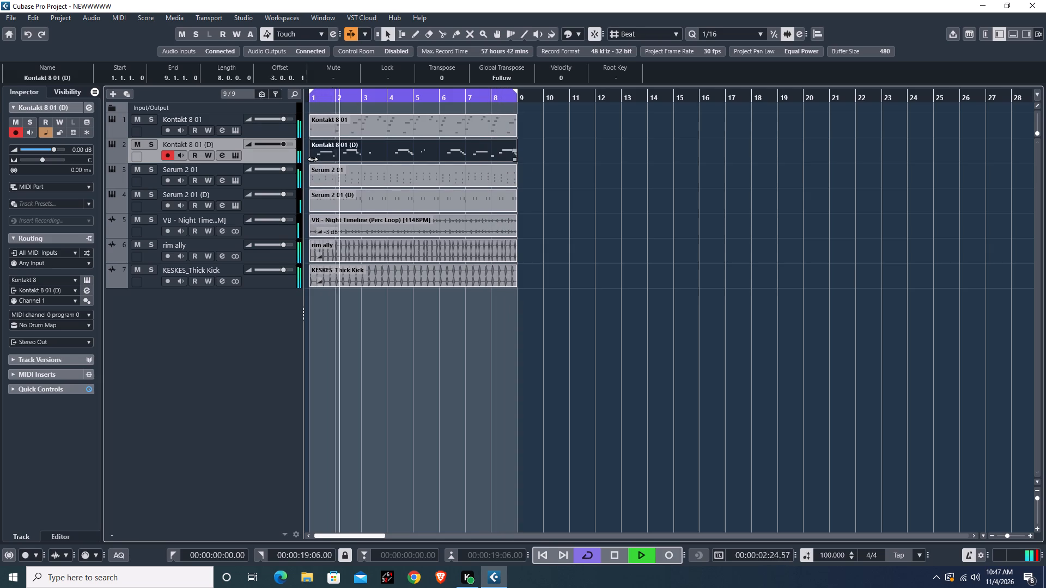
Trim the Kontakt 8 01 (D) part to its last two bars, starting at bar 7, and move it to bar 1.
{"action": "left_click_drag", "start_coordinate": [313, 159], "coordinate": [471, 175]}
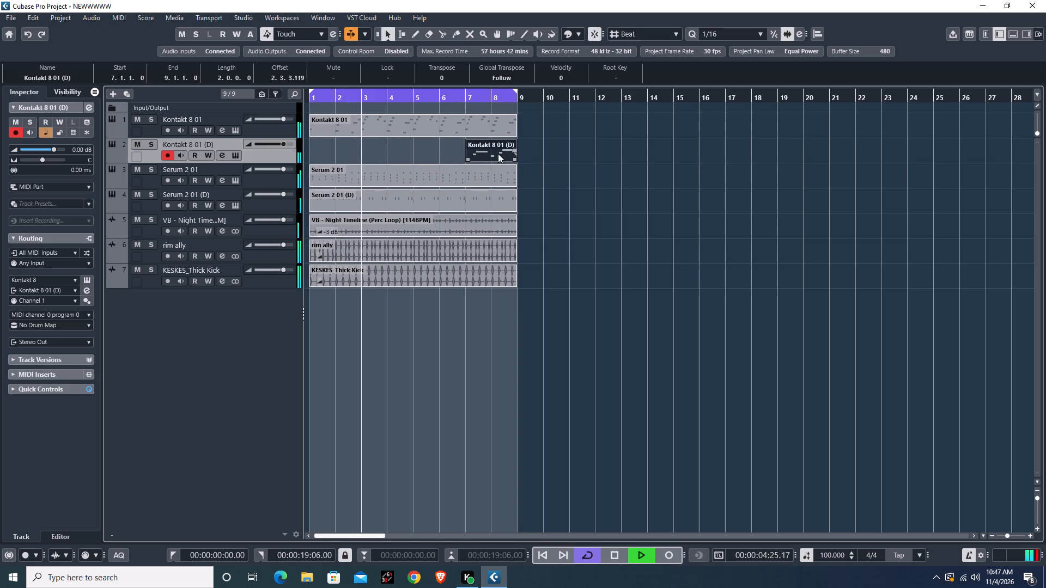
{"action": "left_click_drag", "start_coordinate": [498, 151], "coordinate": [325, 148]}
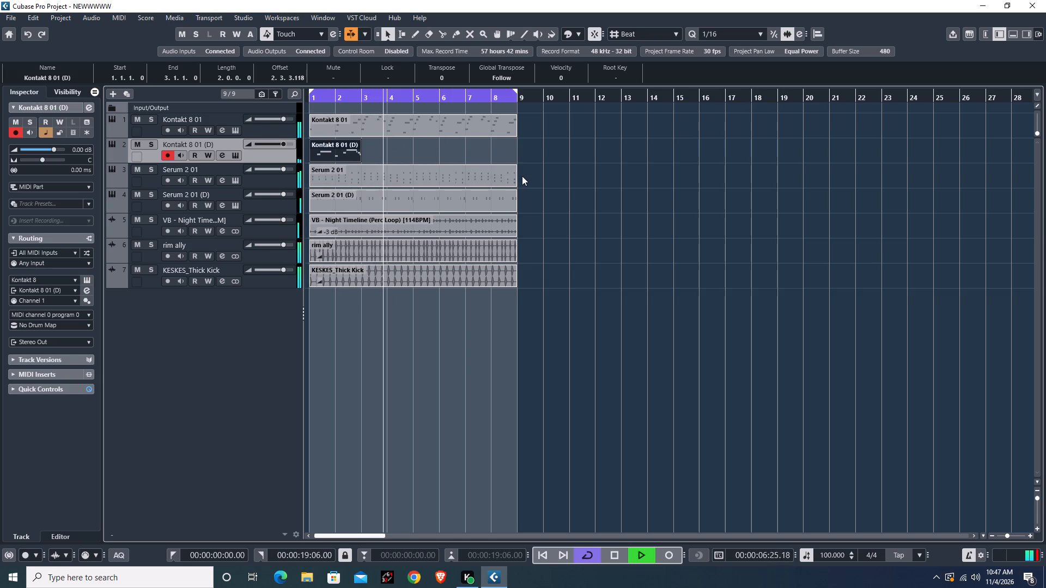
Duplicate the two-bar Kontakt 8 01 (D) part three times to fill the loop and merge the four parts into one.
{"action": "key", "text": "ctrl+d"}
{"action": "key", "text": "ctrl+d"}
{"action": "key", "text": "ctrl+d"}
{"action": "left_click_drag", "start_coordinate": [532, 148], "coordinate": [528, 148]}
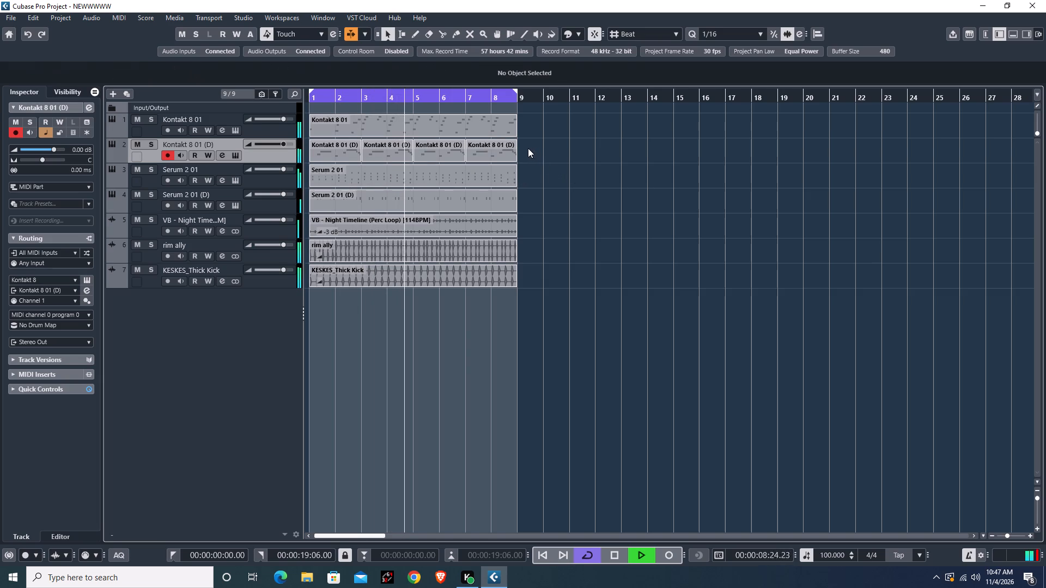
{"action": "left_click_drag", "start_coordinate": [528, 148], "coordinate": [298, 145]}
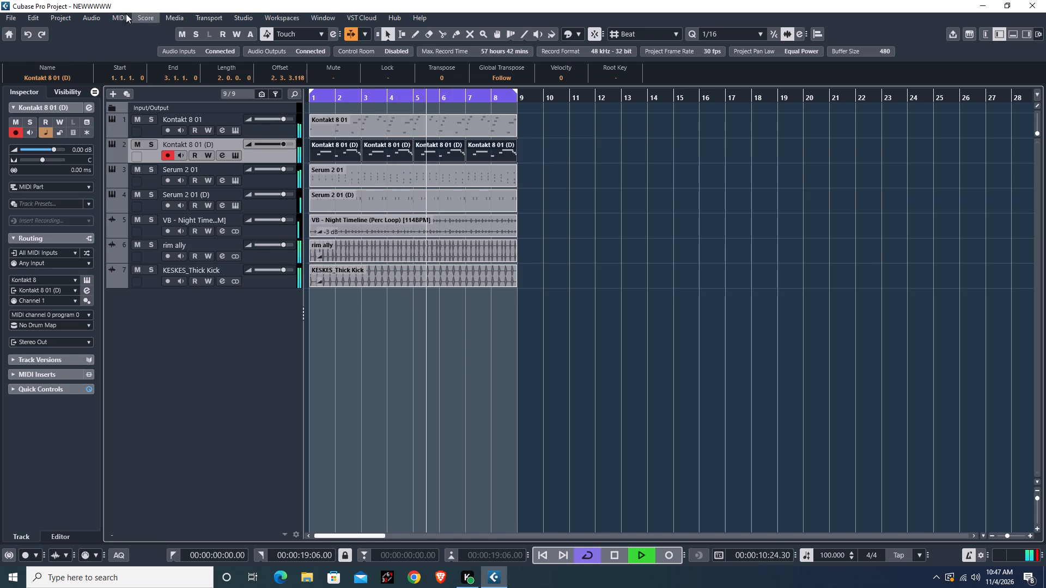
{"action": "left_click", "coordinate": [115, 16]}
{"action": "left_click", "coordinate": [151, 166]}
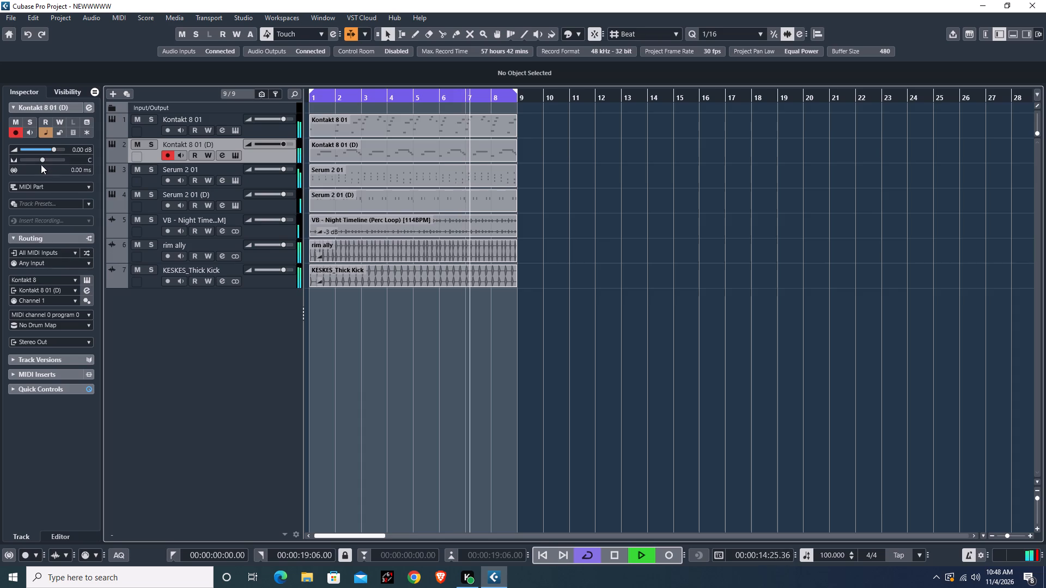
Pan the Kontakt 8 01 (D) track fully left.
{"action": "left_click_drag", "start_coordinate": [34, 160], "coordinate": [0, 161]}
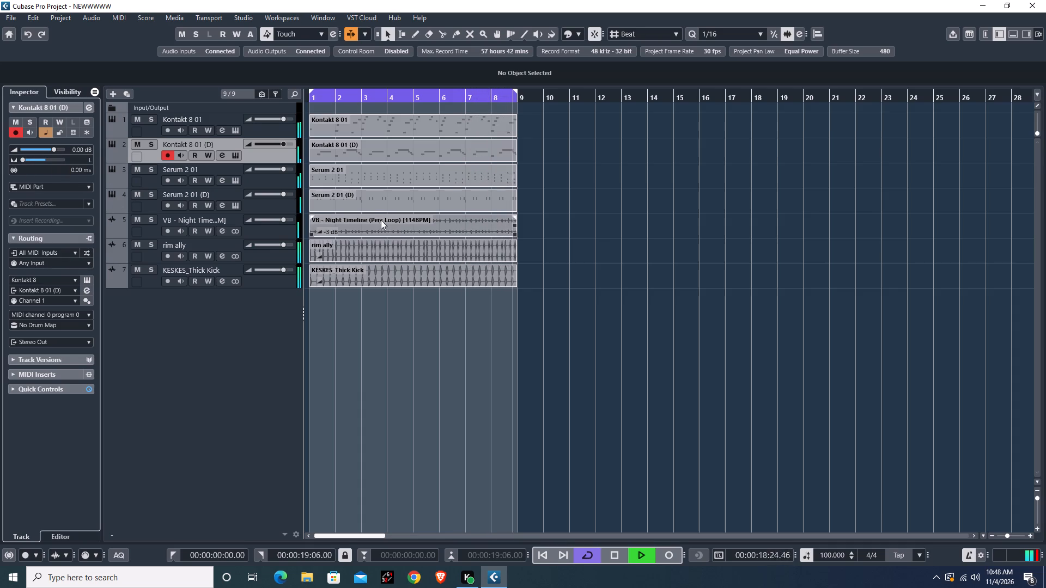
{"action": "left_click", "coordinate": [280, 282]}
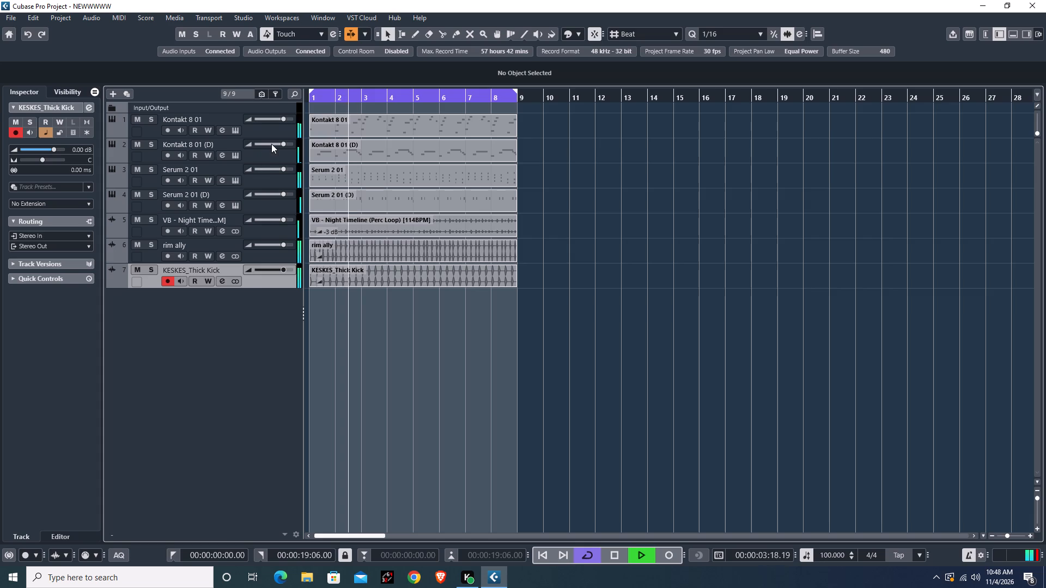
Duplicate the Kontakt 8 01 (D) track and delete the MIDI part on the new copy.
{"action": "right_click", "coordinate": [272, 155]}
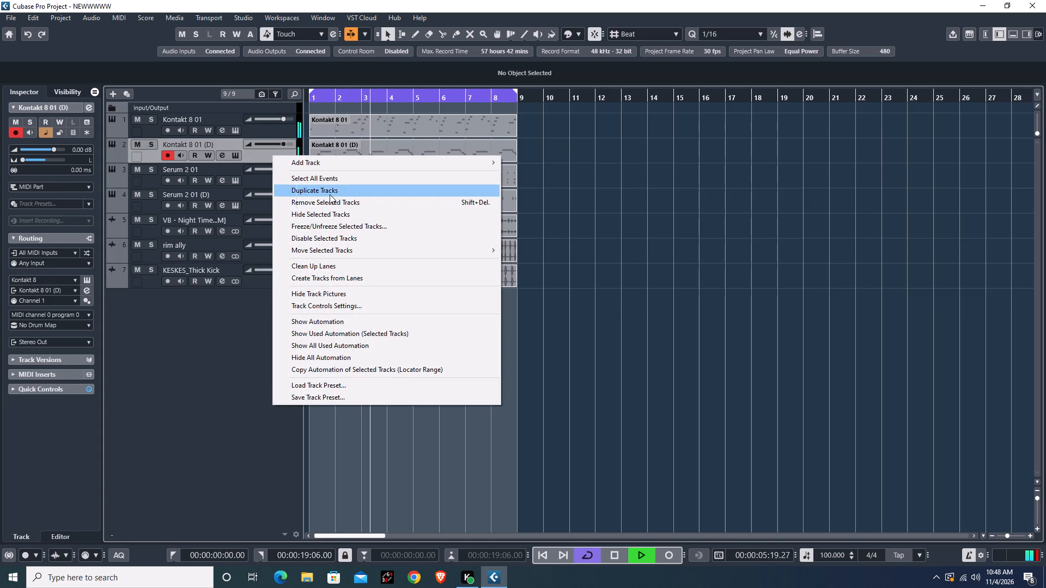
{"action": "left_click", "coordinate": [330, 191]}
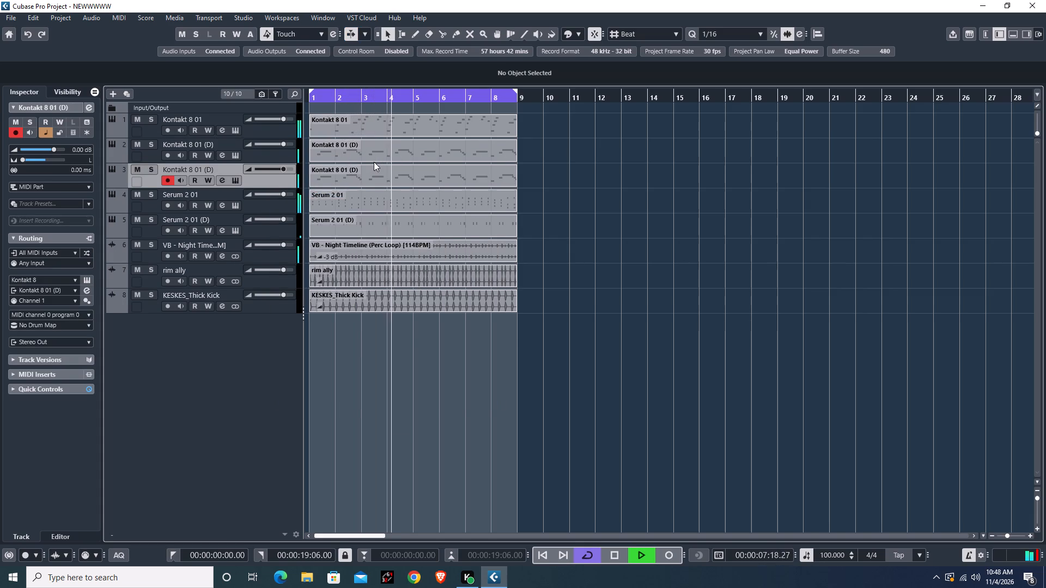
{"action": "left_click", "coordinate": [376, 174]}
{"action": "key", "text": "BackSpace"}
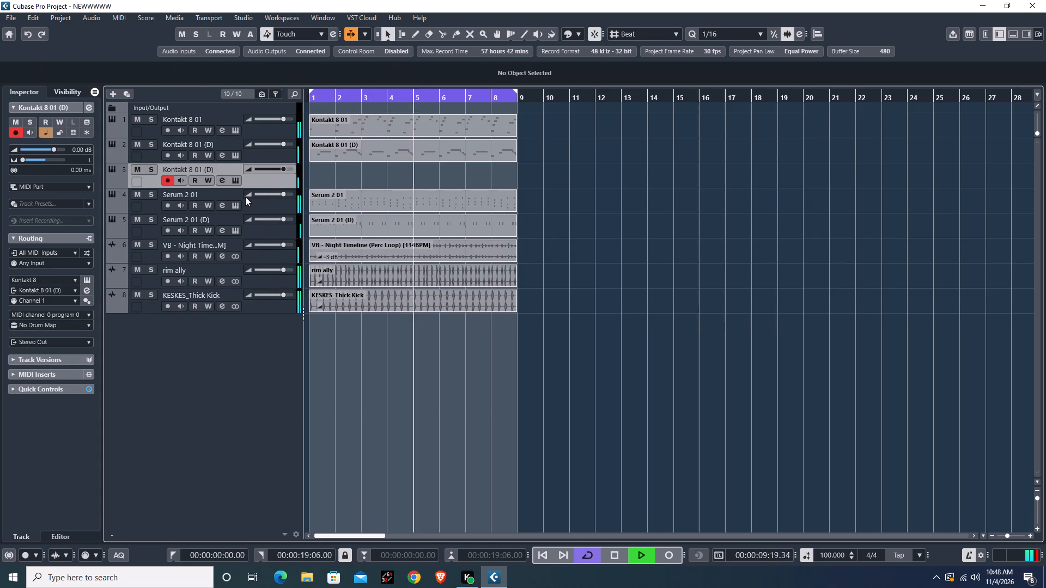
Set the pan of the new, empty Kontakt 8 01 (D) track near centre, at L1.
{"action": "left_click", "coordinate": [44, 160]}
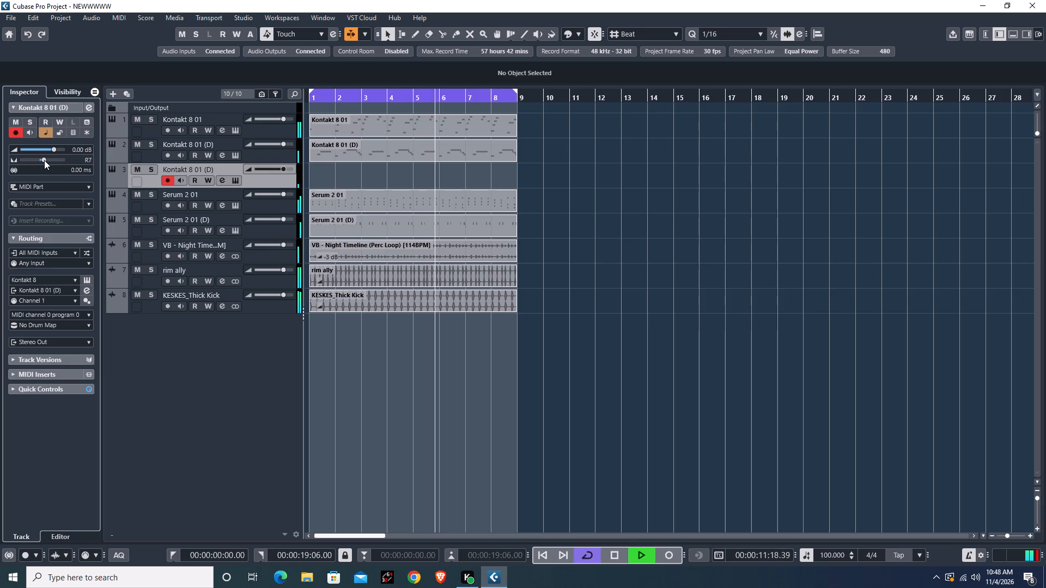
{"action": "scroll", "coordinate": [44, 160], "scroll_direction": "down", "scroll_amount": 1}
{"action": "scroll", "coordinate": [44, 160], "scroll_direction": "up", "scroll_amount": 5}
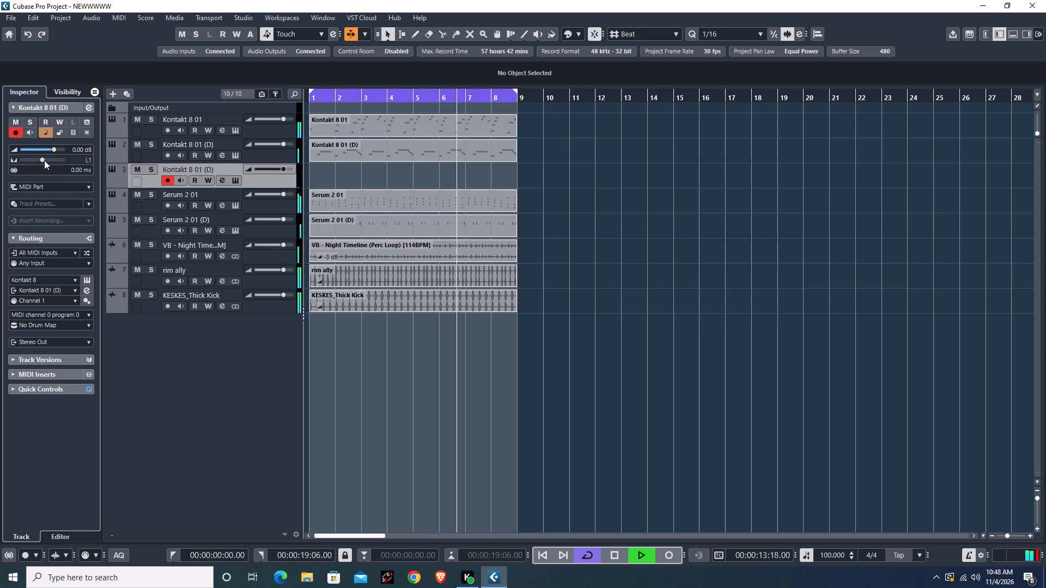
{"action": "scroll", "coordinate": [44, 160], "scroll_direction": "up", "scroll_amount": 1}
{"action": "scroll", "coordinate": [44, 160], "scroll_direction": "down", "scroll_amount": 1}
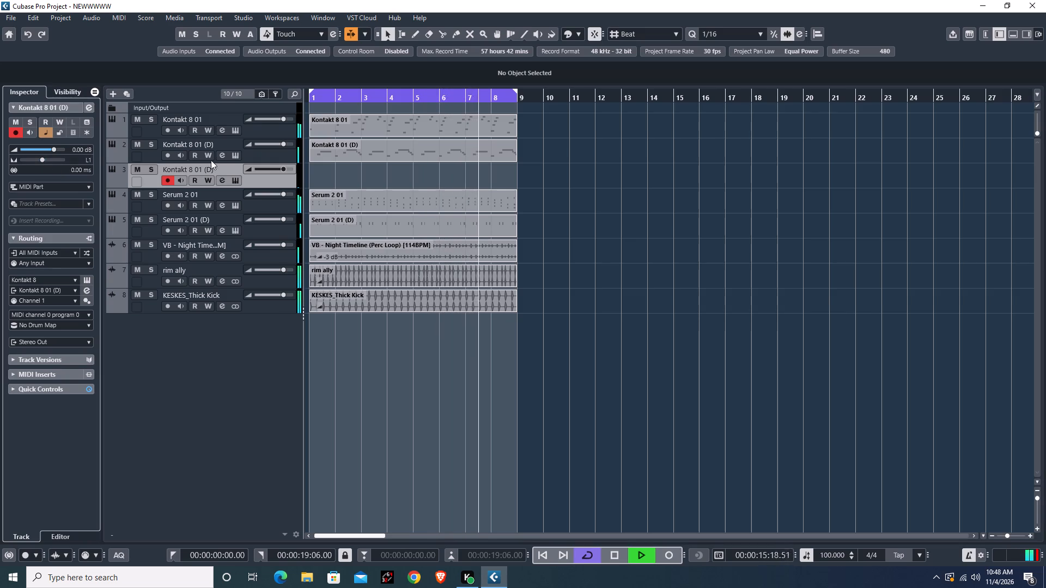
Open the Kontakt 8 instrument window of the empty Kontakt 8 01 (D) track.
{"action": "left_click", "coordinate": [84, 276]}
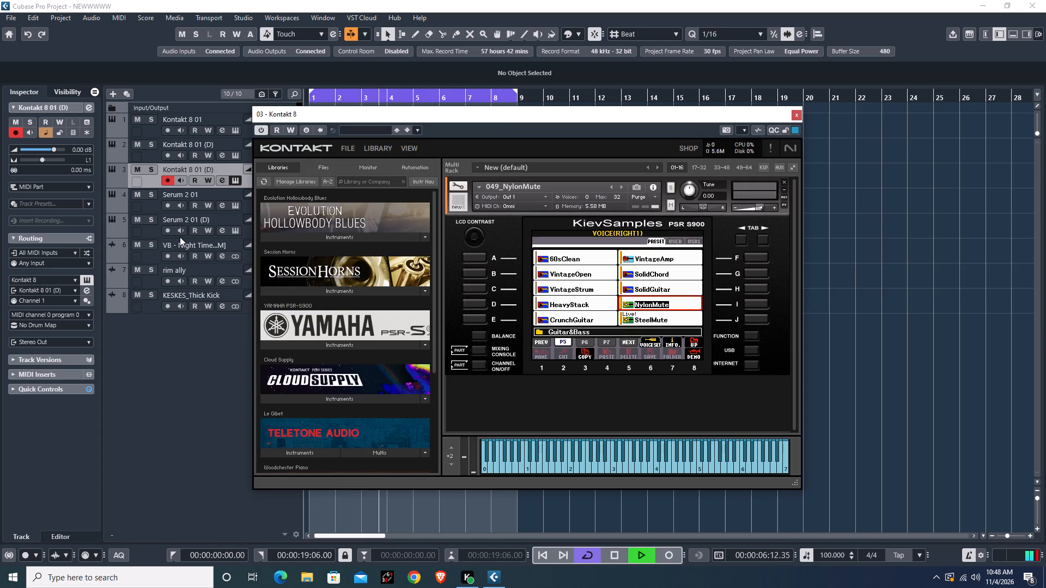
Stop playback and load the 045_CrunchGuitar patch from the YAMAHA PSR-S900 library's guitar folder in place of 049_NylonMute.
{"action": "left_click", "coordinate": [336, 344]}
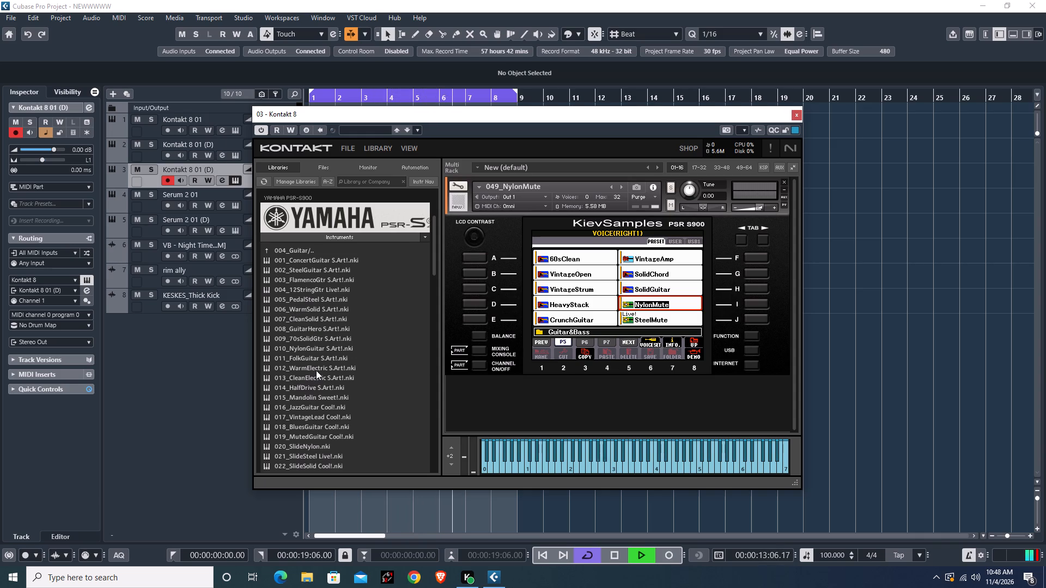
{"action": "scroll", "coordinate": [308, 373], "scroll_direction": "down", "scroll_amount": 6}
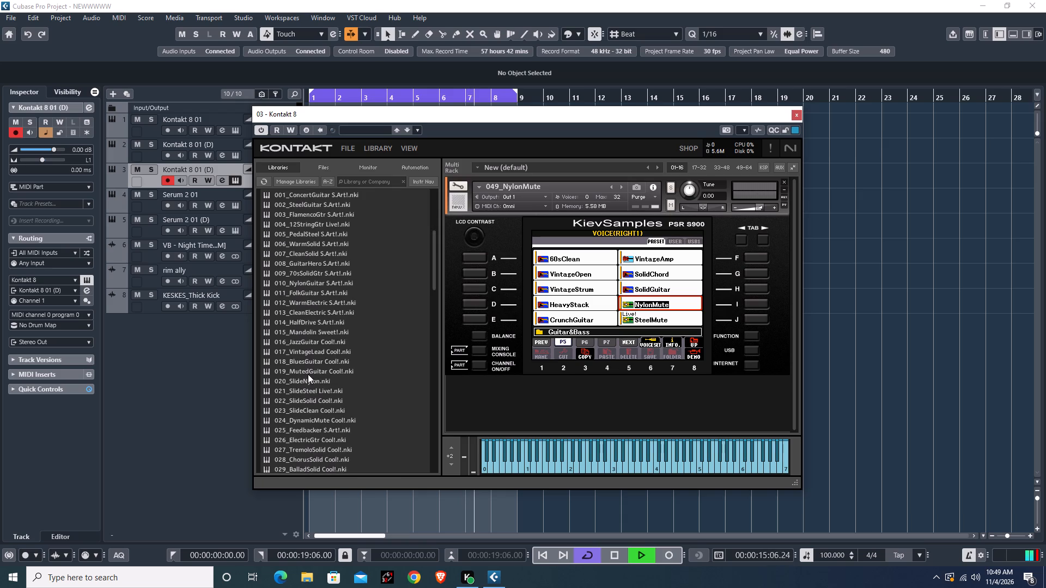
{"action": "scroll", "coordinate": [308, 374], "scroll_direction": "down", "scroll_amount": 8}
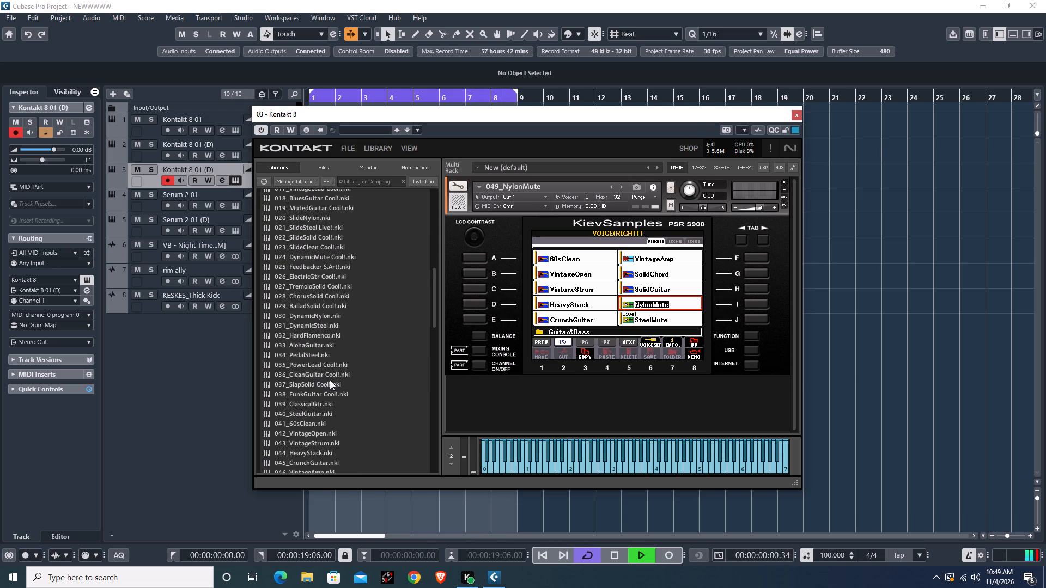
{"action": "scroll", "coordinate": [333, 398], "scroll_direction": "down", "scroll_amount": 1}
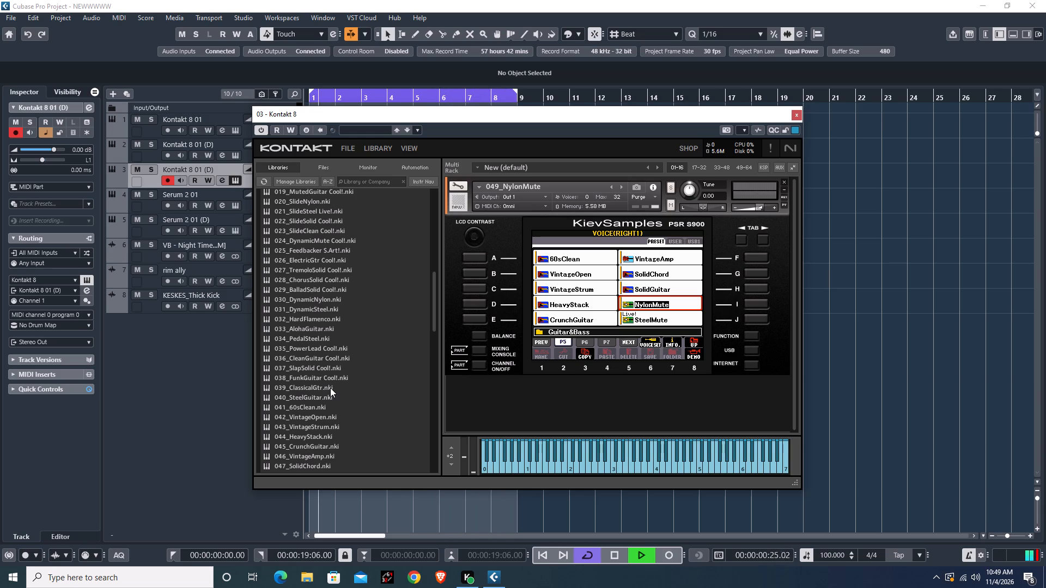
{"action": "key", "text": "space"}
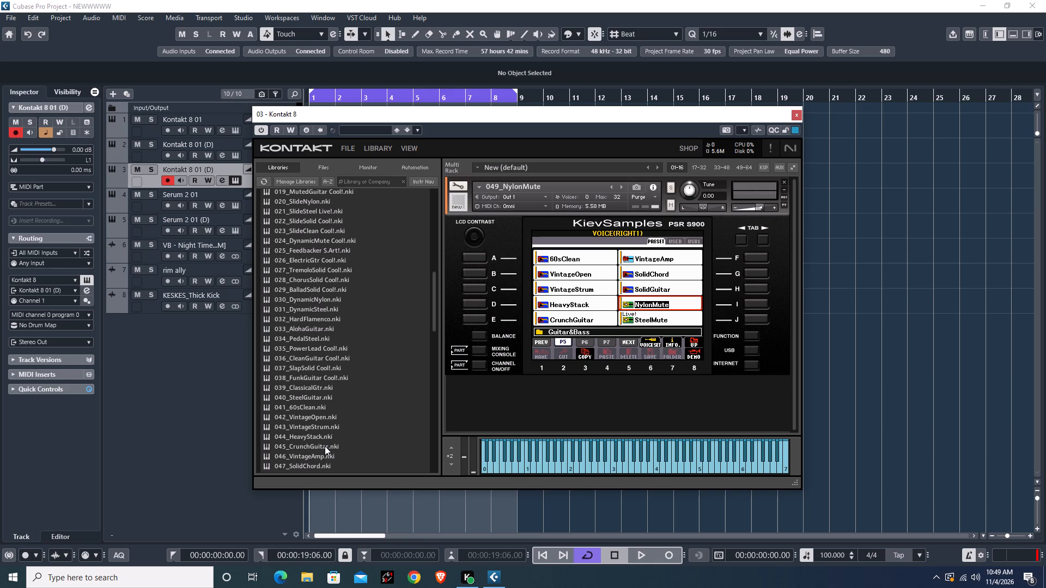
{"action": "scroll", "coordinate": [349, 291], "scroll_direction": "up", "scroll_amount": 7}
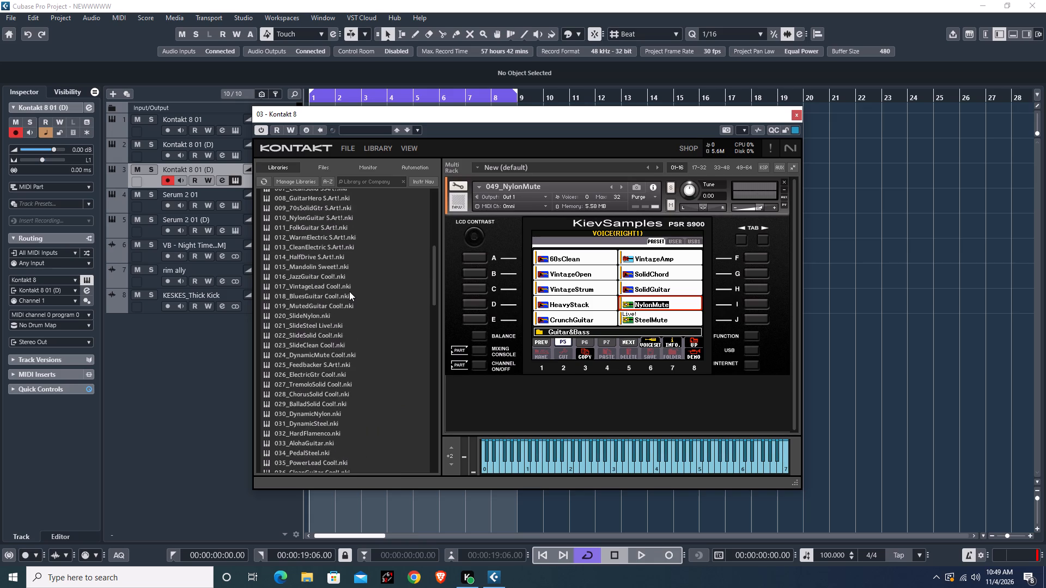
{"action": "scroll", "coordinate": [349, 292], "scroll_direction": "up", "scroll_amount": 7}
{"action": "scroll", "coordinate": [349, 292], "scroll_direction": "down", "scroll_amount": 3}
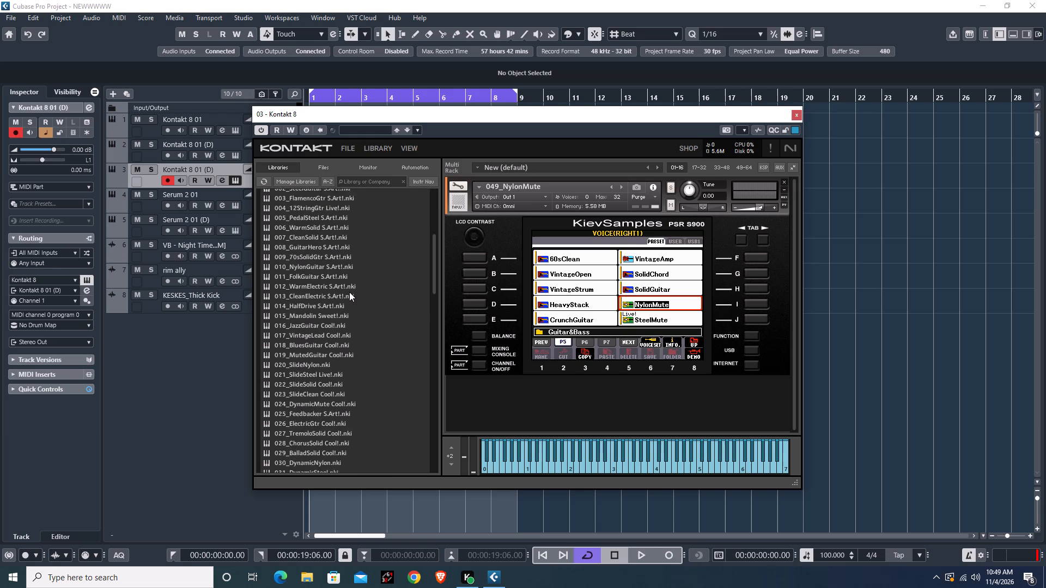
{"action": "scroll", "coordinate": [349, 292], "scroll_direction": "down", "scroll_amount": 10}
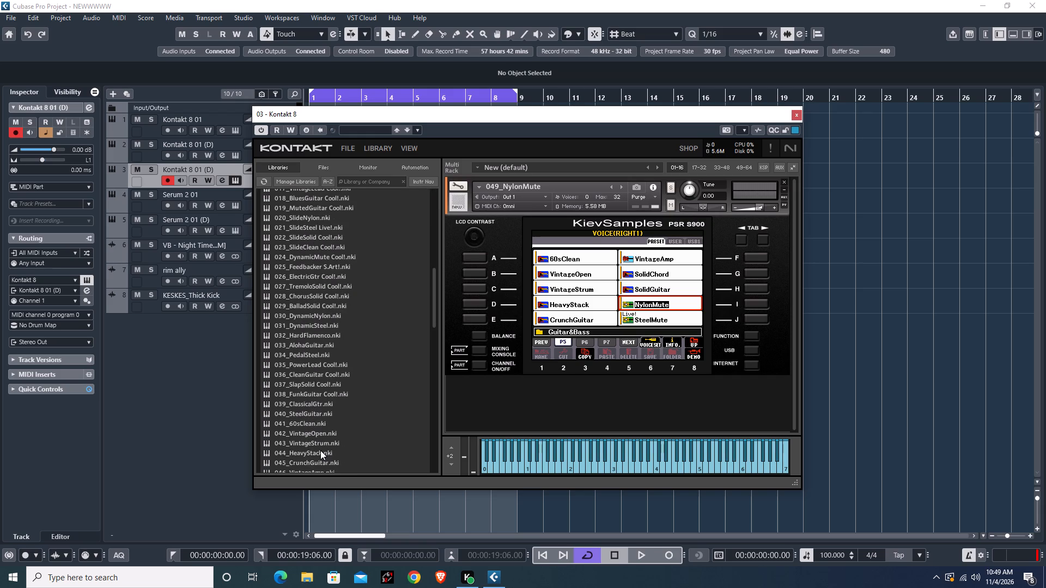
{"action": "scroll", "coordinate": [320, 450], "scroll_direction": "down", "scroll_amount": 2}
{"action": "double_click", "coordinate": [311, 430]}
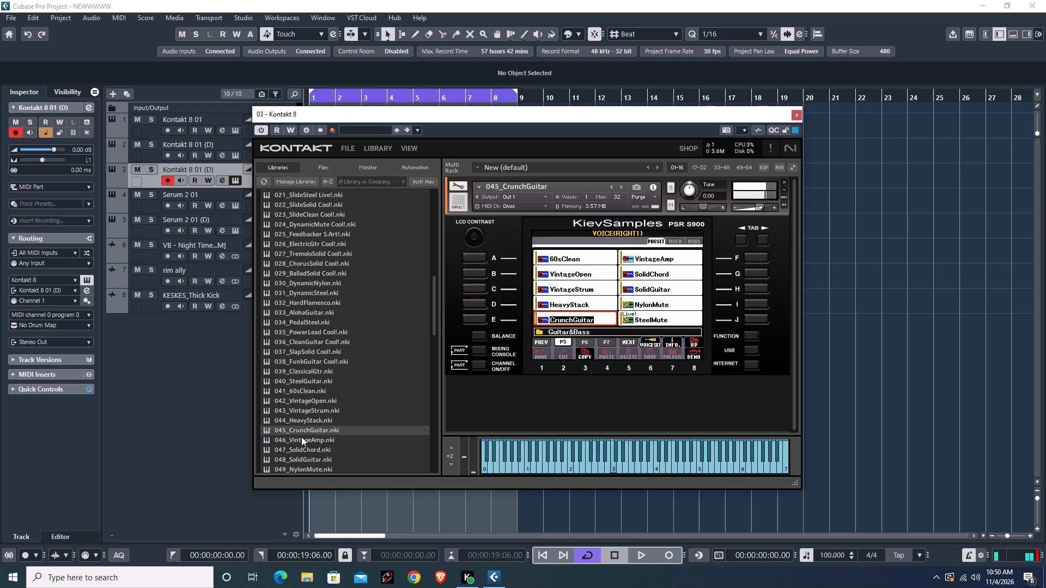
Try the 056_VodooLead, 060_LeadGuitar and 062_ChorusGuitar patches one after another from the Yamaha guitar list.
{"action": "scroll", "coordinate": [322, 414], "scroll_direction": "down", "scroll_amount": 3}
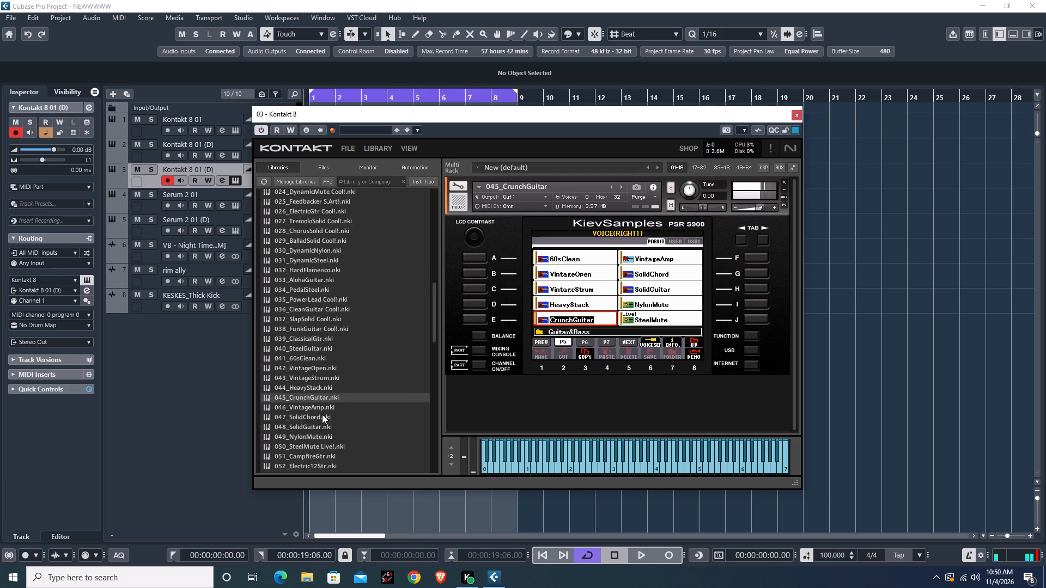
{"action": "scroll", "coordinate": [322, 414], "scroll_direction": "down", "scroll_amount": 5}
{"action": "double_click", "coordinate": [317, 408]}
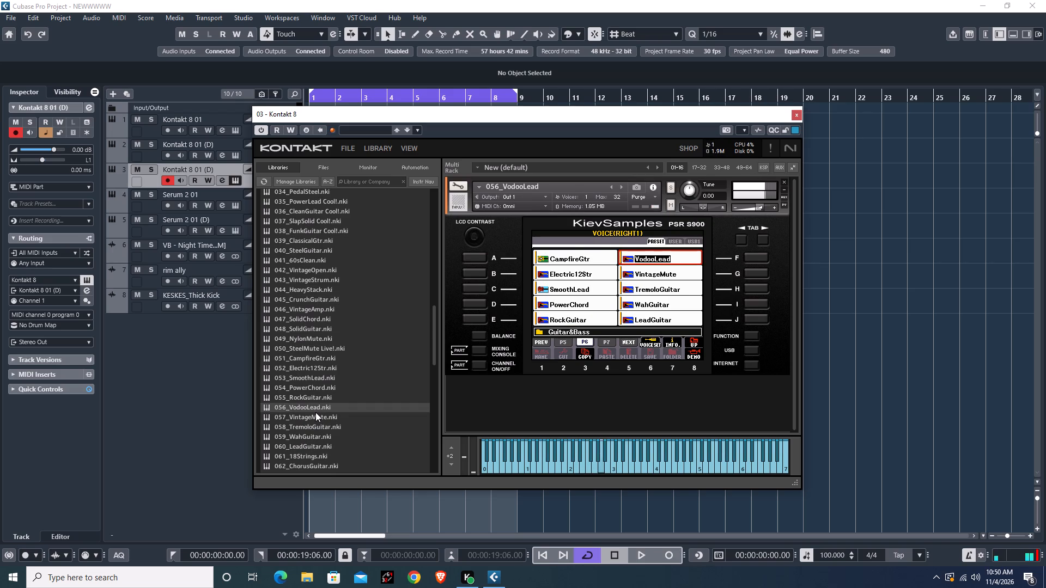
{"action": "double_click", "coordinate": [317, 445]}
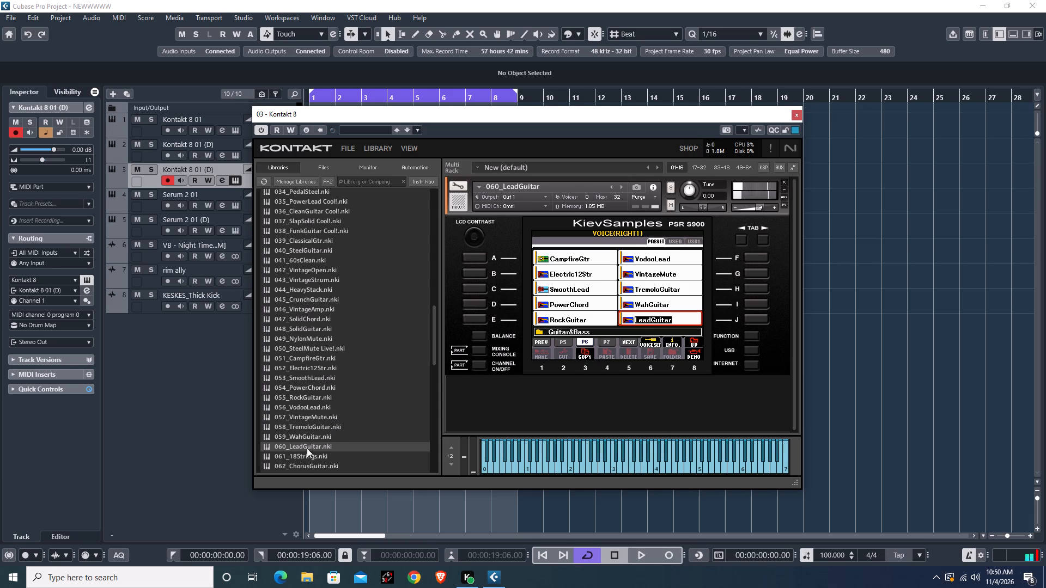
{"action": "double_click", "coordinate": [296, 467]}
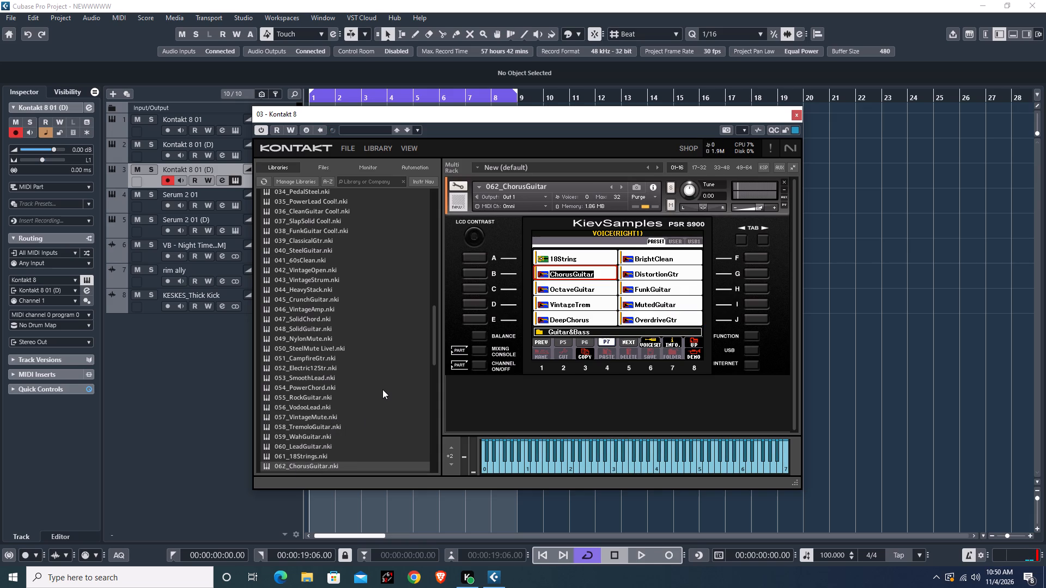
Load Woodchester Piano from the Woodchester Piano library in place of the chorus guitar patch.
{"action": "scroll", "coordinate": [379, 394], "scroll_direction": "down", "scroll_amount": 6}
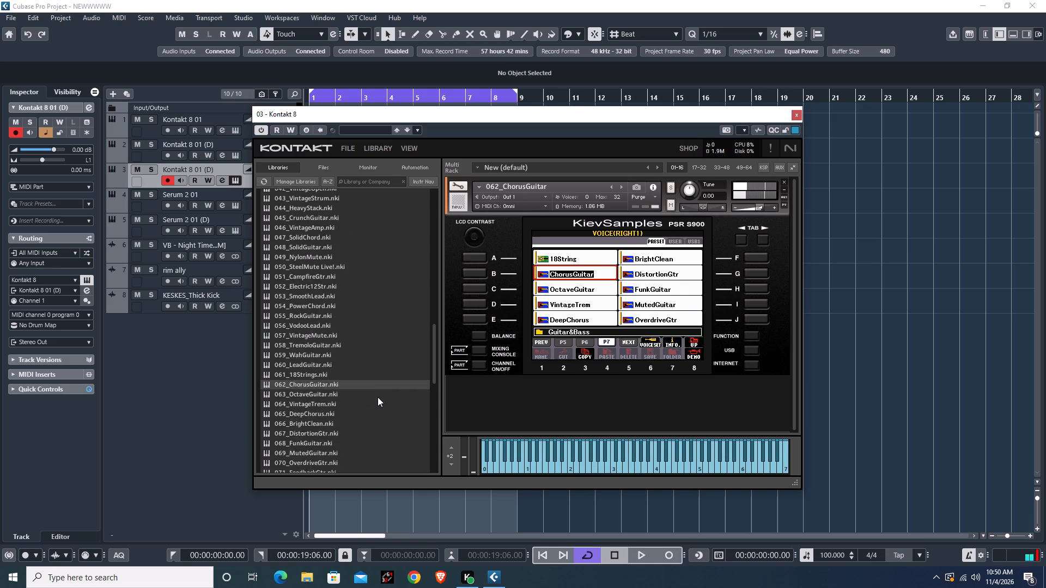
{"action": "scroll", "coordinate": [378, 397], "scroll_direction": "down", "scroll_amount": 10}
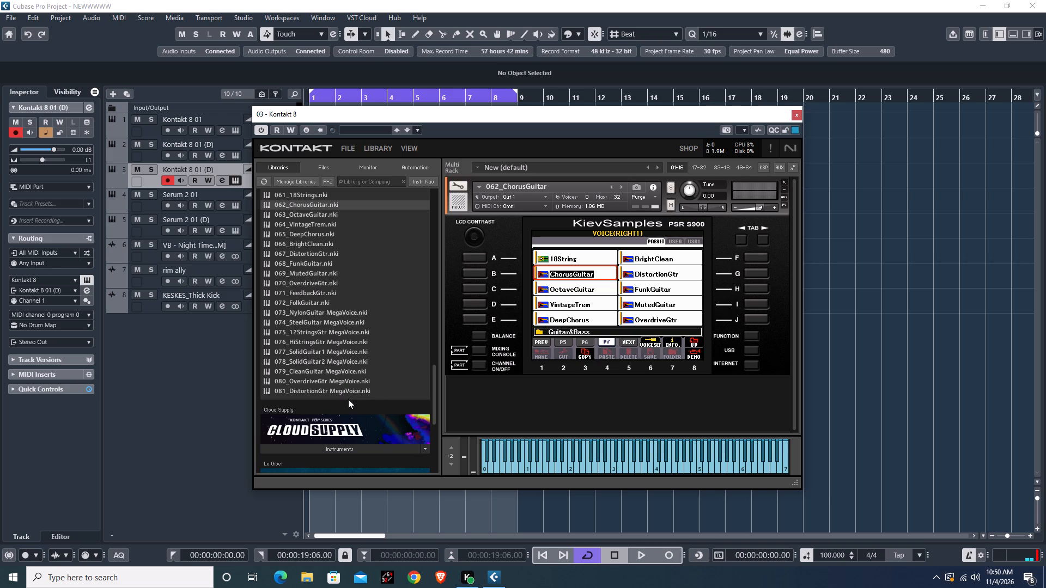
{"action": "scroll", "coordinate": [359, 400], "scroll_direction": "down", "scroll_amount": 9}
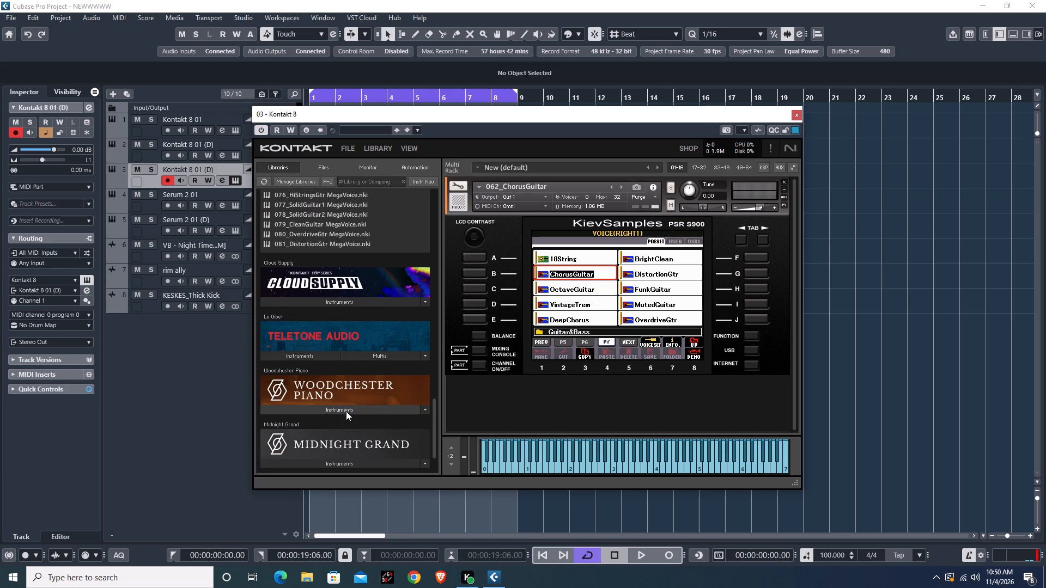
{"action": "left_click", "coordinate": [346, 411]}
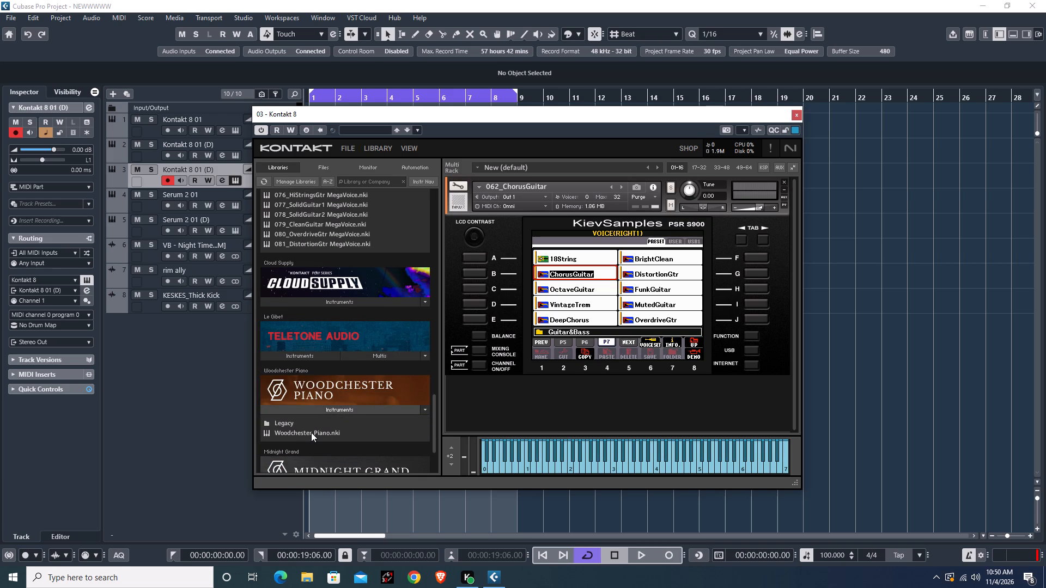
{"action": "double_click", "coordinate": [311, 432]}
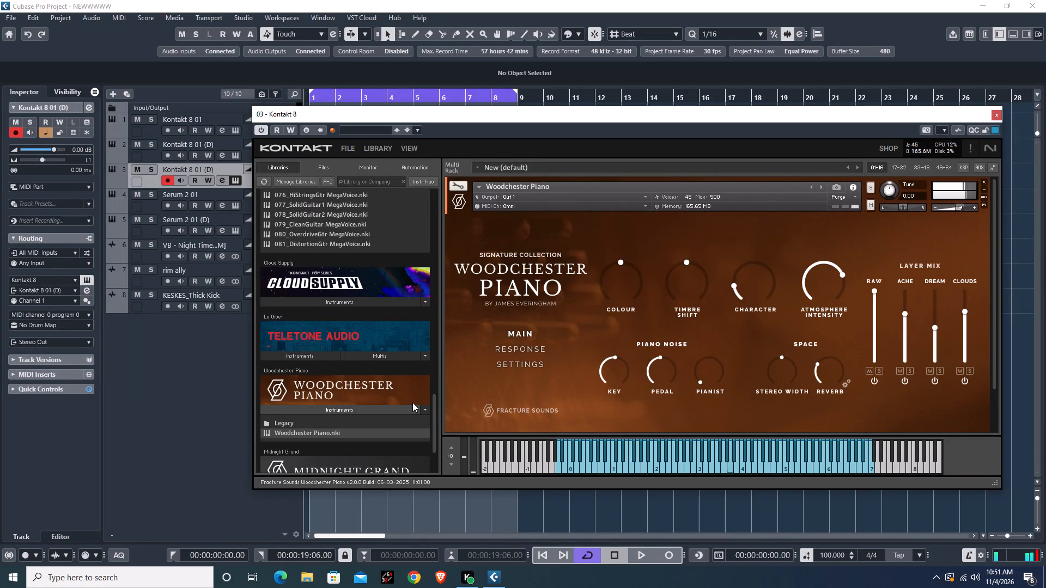
Browse the FORZO Essentials and Midnight Grand instruments, and load Session Horns - Performance in place of Woodchester Piano.
{"action": "scroll", "coordinate": [389, 369], "scroll_direction": "down", "scroll_amount": 6}
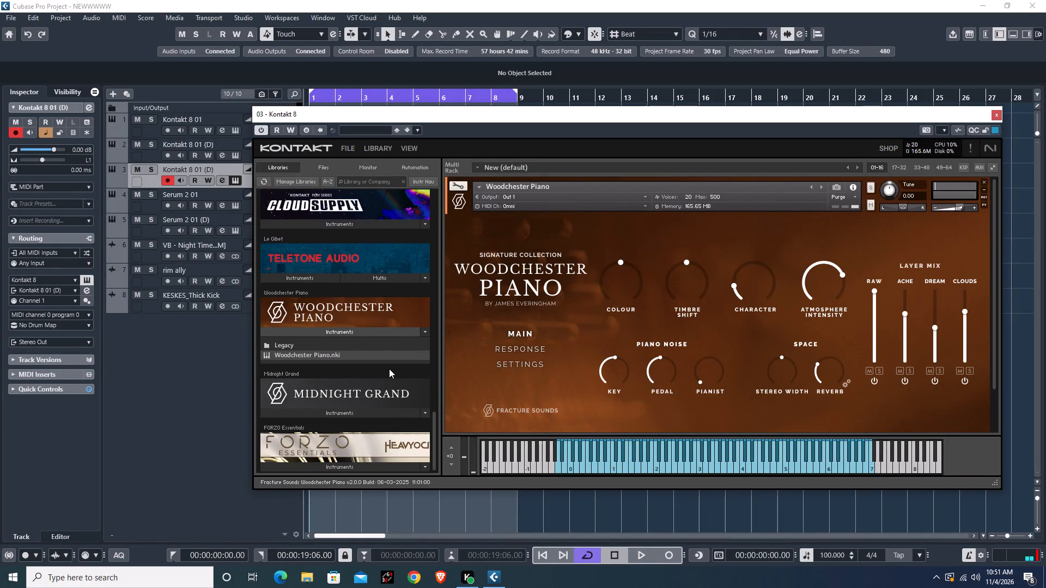
{"action": "scroll", "coordinate": [389, 369], "scroll_direction": "down", "scroll_amount": 5}
{"action": "left_click", "coordinate": [346, 468]}
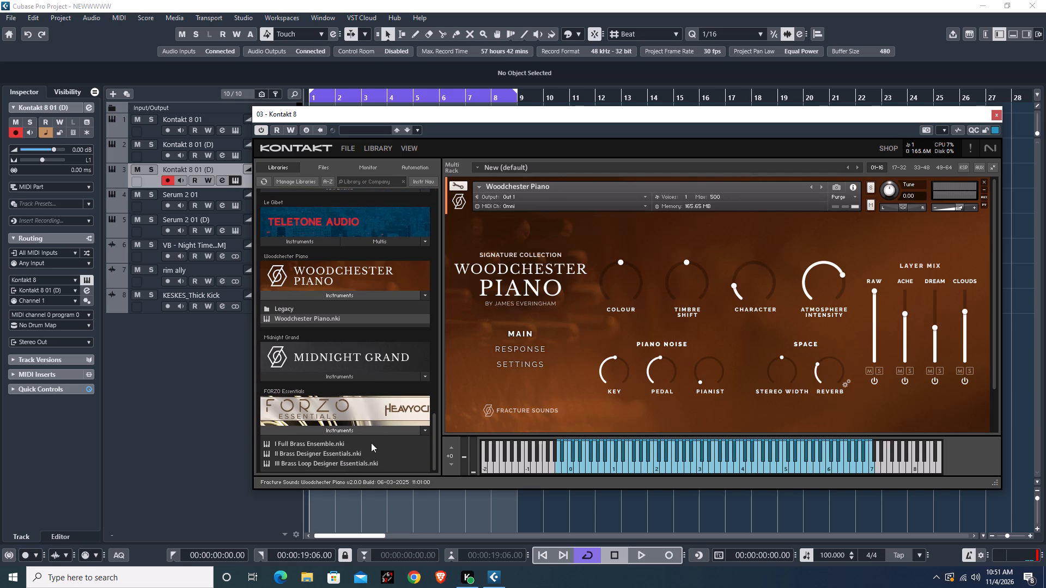
{"action": "left_click", "coordinate": [352, 378]}
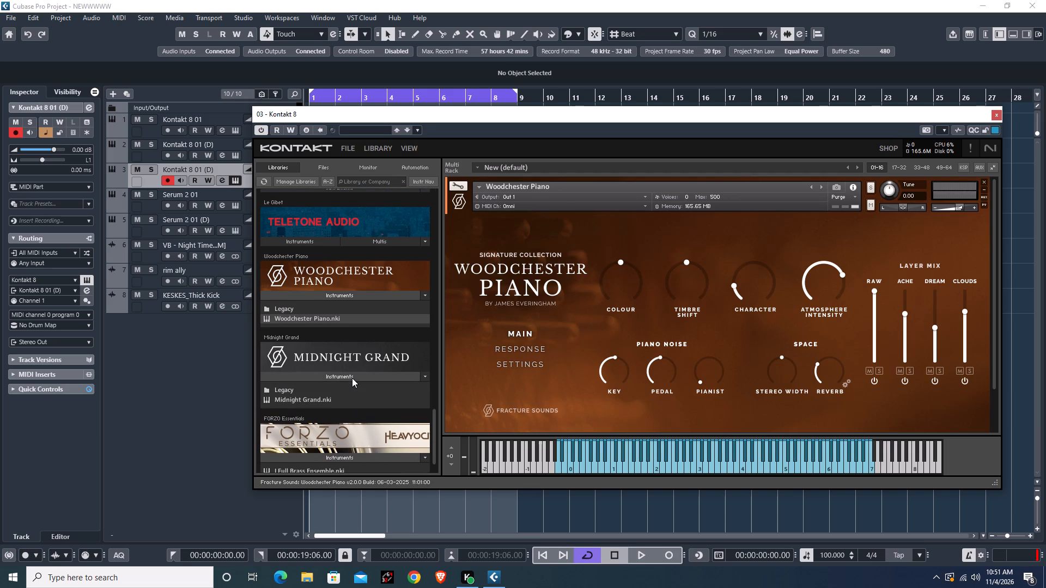
{"action": "scroll", "coordinate": [351, 381], "scroll_direction": "up", "scroll_amount": 6}
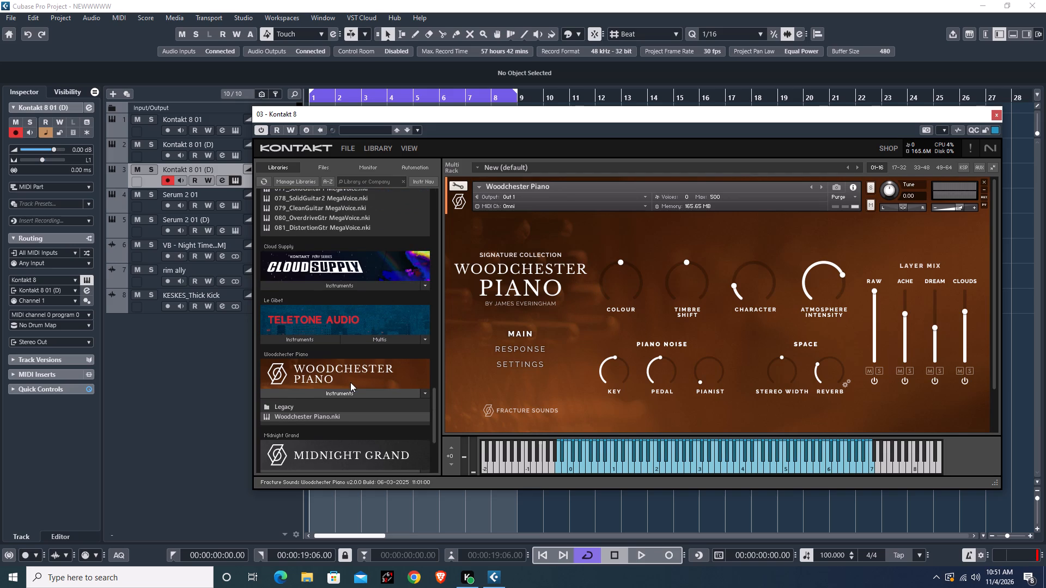
{"action": "scroll", "coordinate": [350, 382], "scroll_direction": "up", "scroll_amount": 4}
{"action": "scroll", "coordinate": [350, 382], "scroll_direction": "up", "scroll_amount": 20}
{"action": "scroll", "coordinate": [350, 382], "scroll_direction": "up", "scroll_amount": 7}
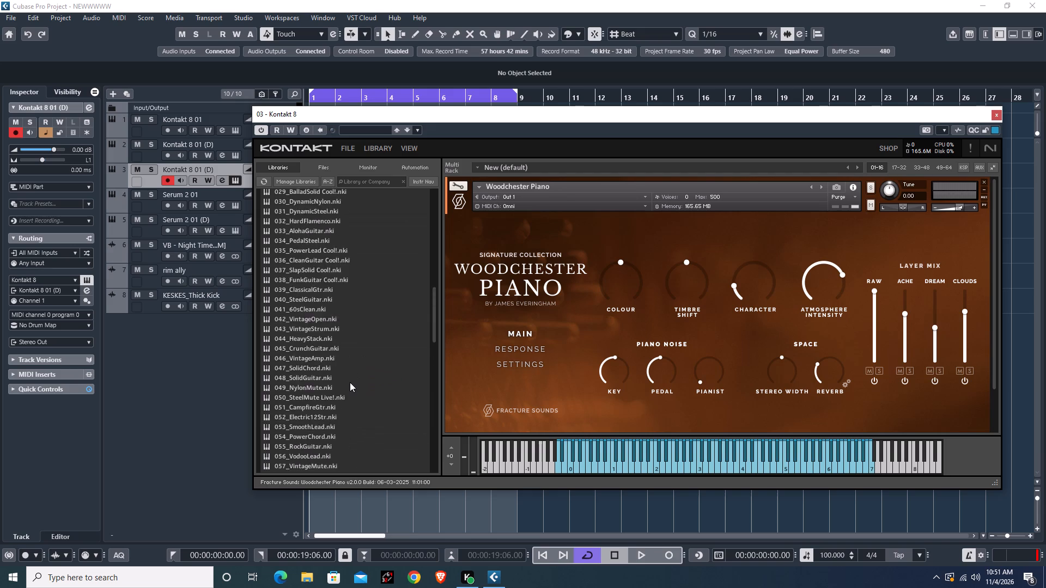
{"action": "scroll", "coordinate": [350, 382], "scroll_direction": "up", "scroll_amount": 20}
{"action": "scroll", "coordinate": [350, 382], "scroll_direction": "up", "scroll_amount": 9}
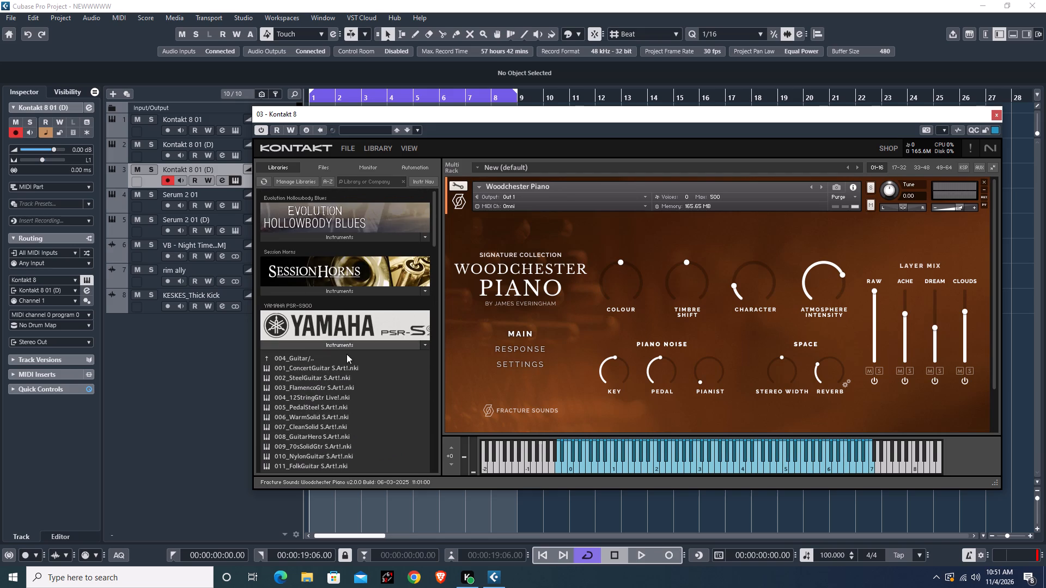
{"action": "left_click", "coordinate": [336, 289]}
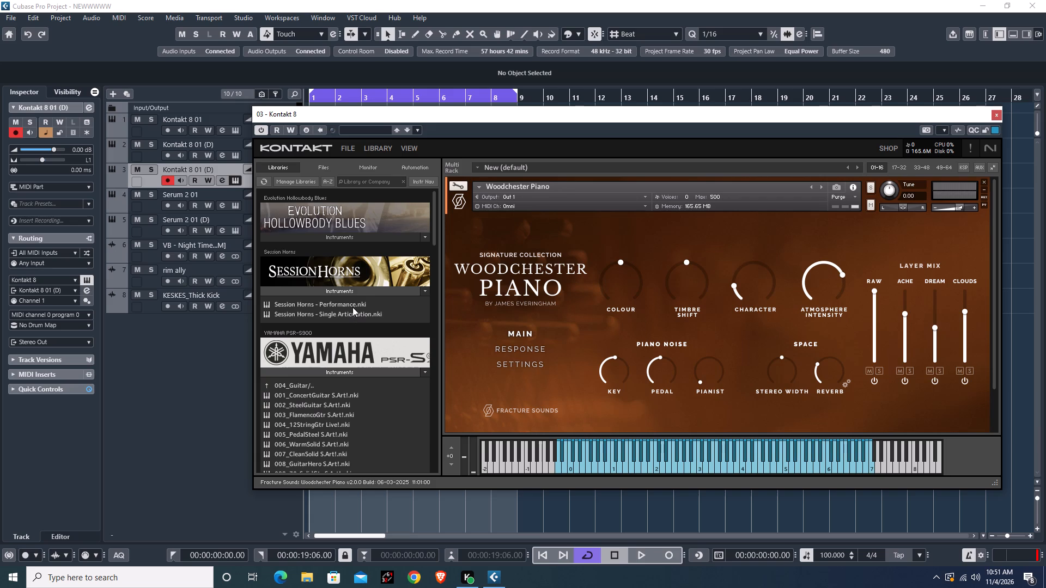
{"action": "double_click", "coordinate": [351, 304]}
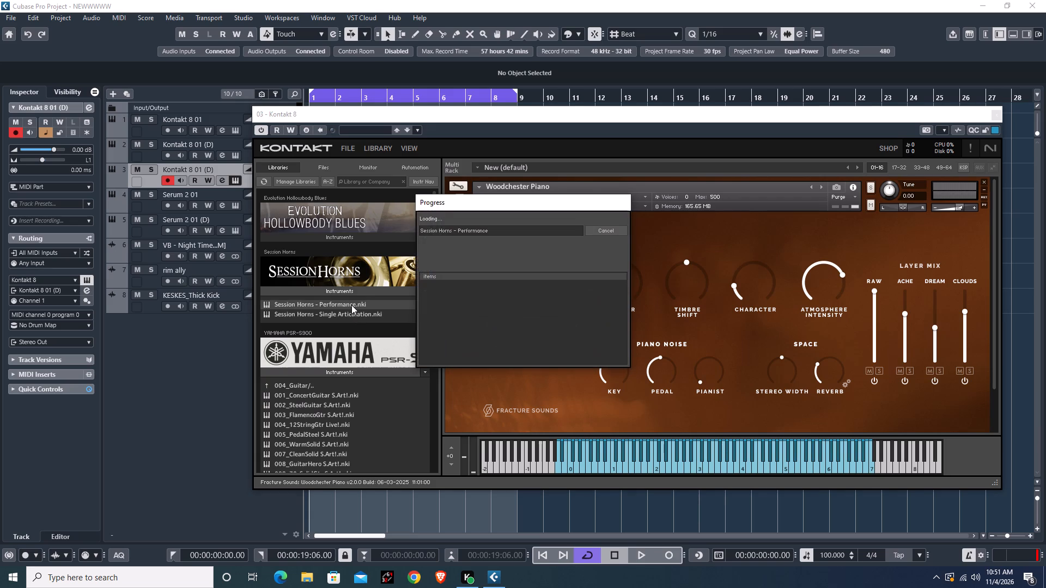
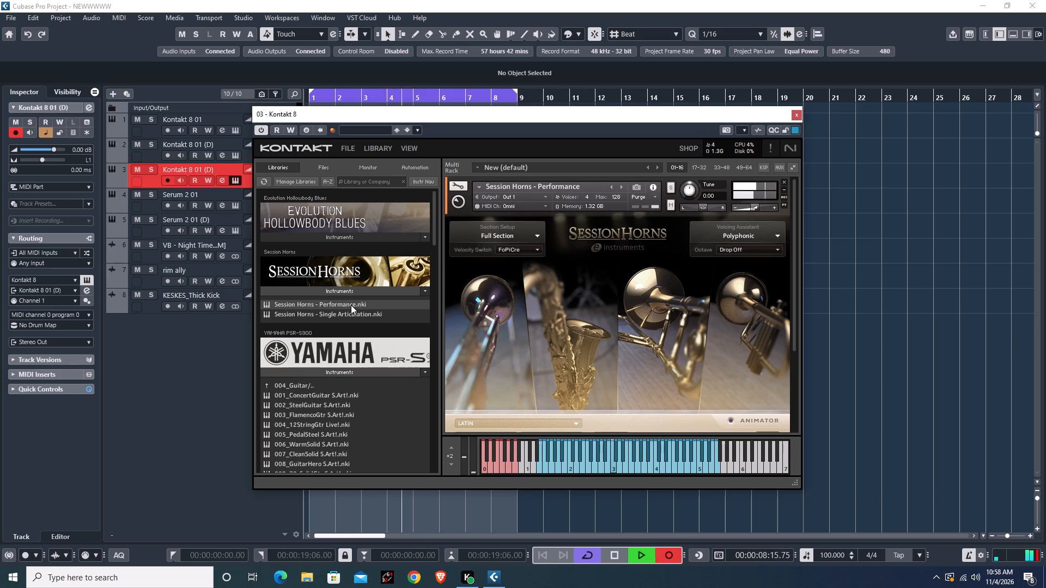
End the Session Horns recording on the third Kontakt track and quantize the recorded part to 1/16, checking it in playback.
{"action": "key", "text": "space"}
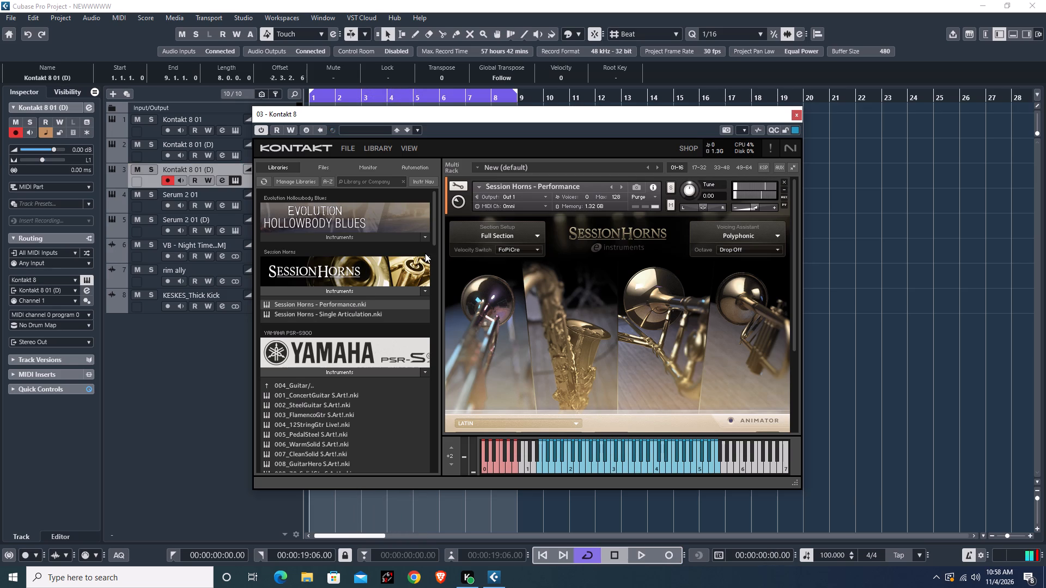
{"action": "key", "text": "q"}
{"action": "key", "text": "space"}
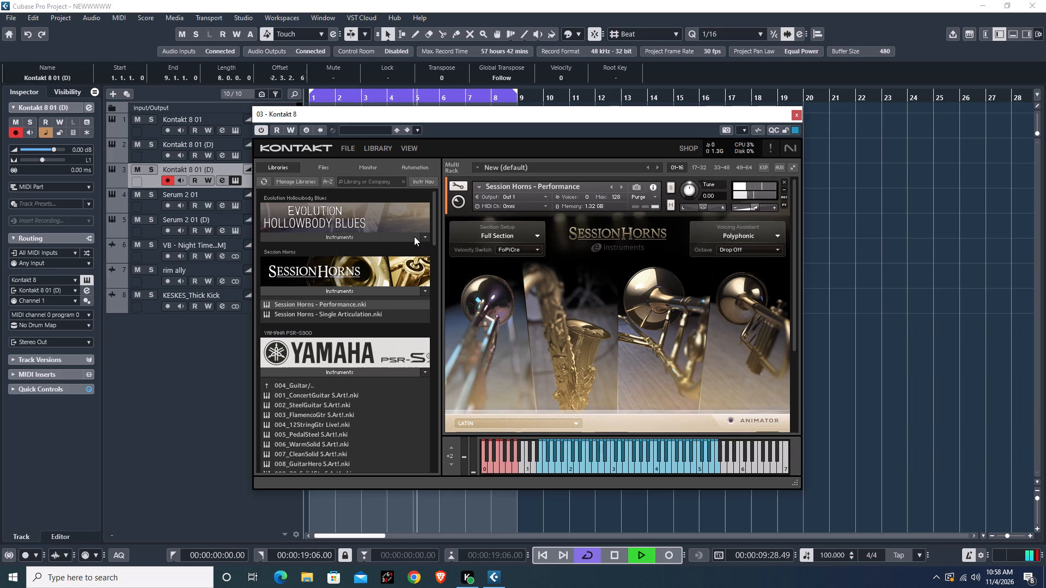
{"action": "key", "text": "space"}
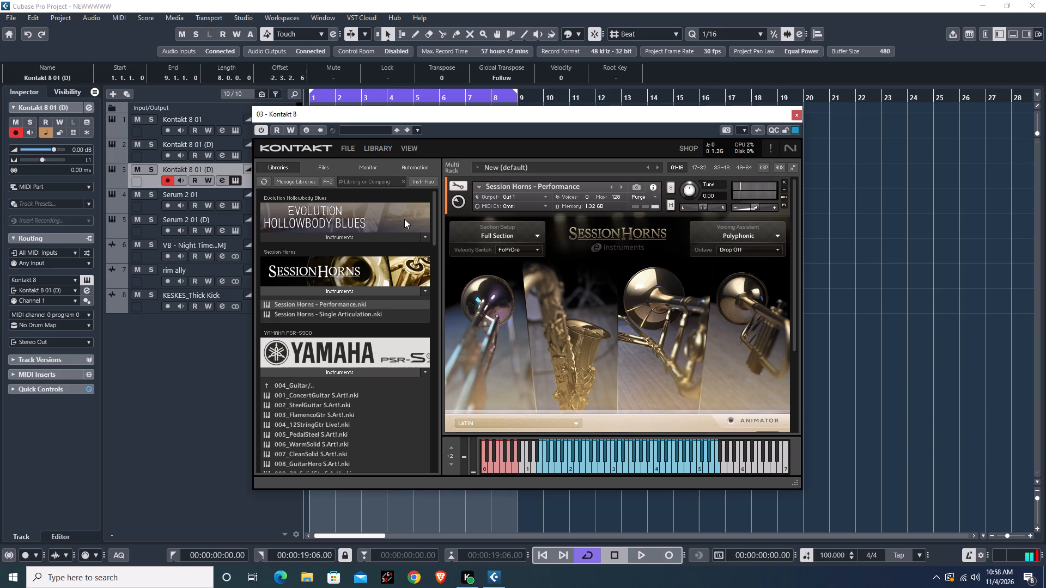
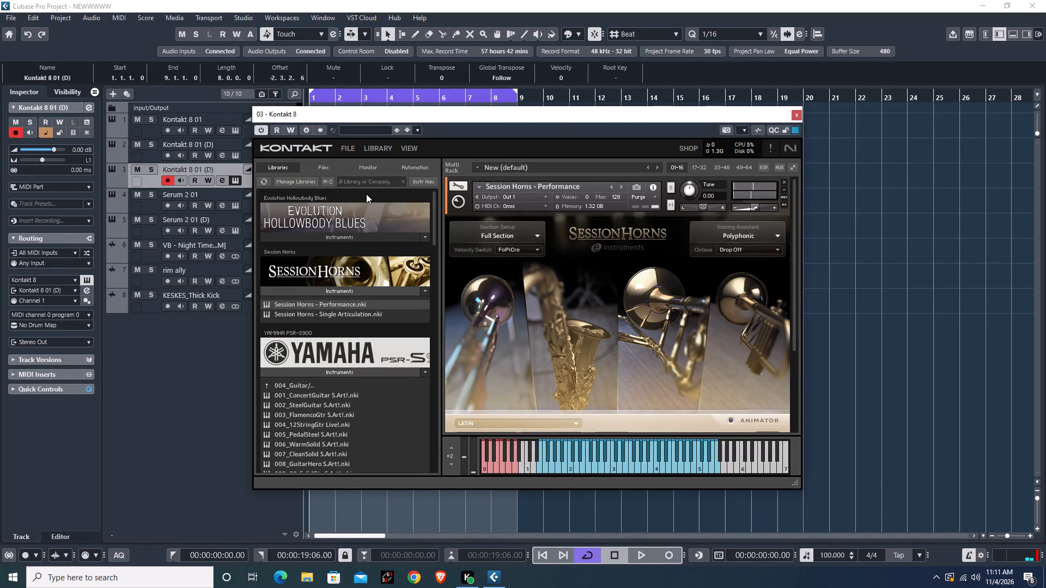
Play the eight-bar loop from the start to audition the Session Horns part with the other layers.
{"action": "key", "text": "space"}
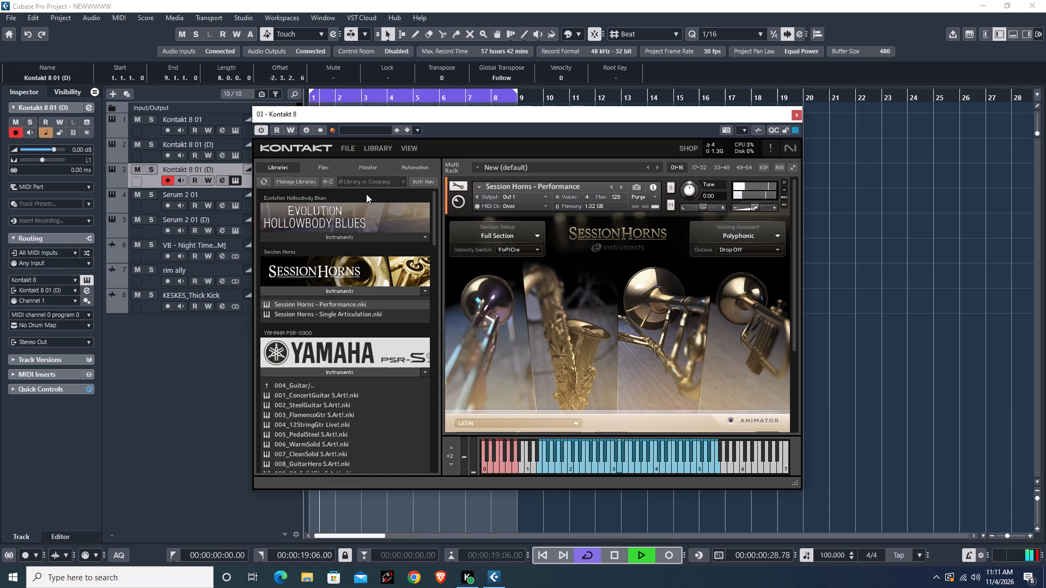
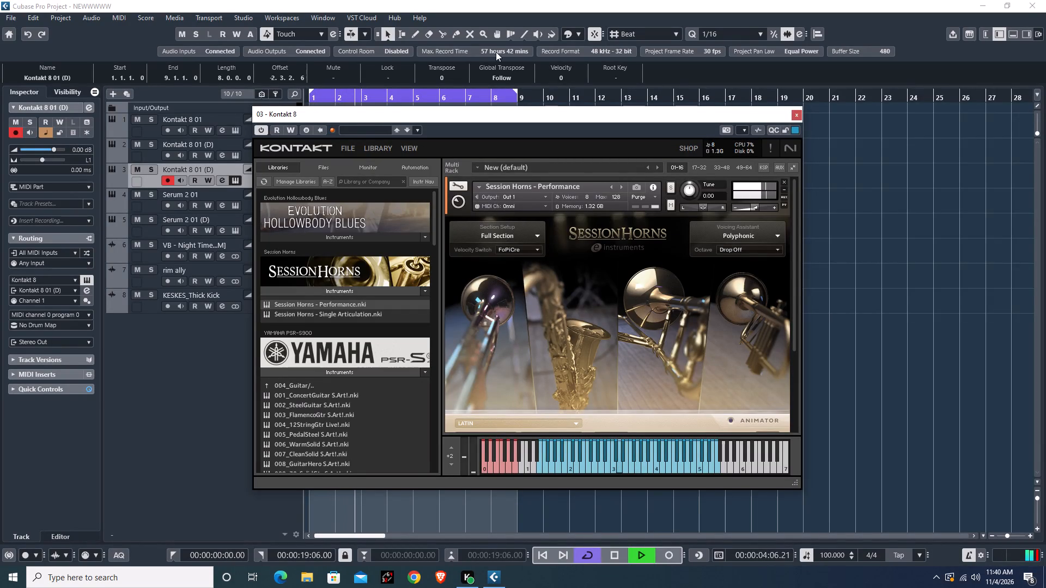
Close the Kontakt 8 instrument window showing Session Horns to return to the arrangement.
{"action": "left_click", "coordinate": [798, 118]}
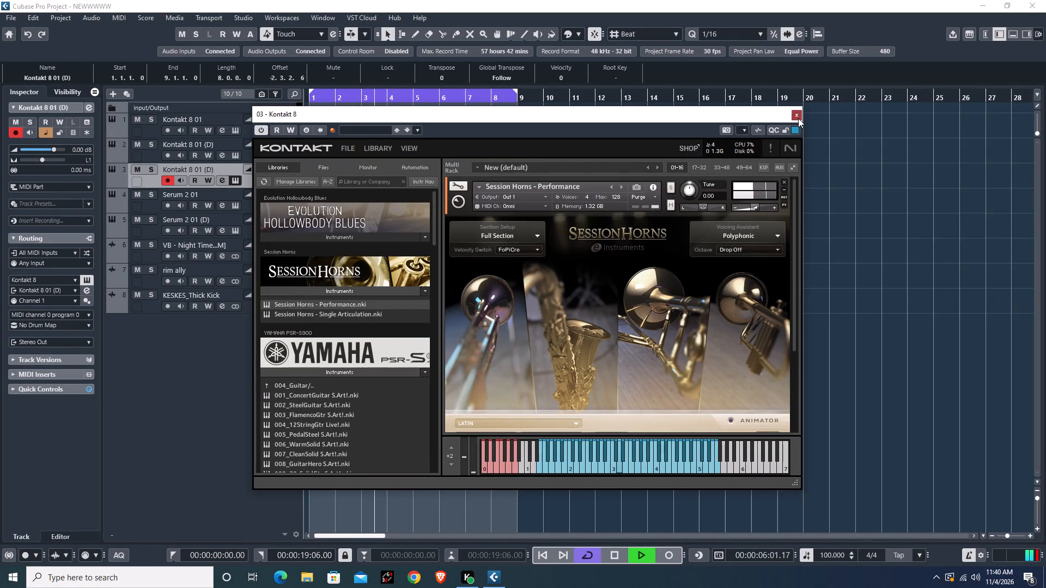
{"action": "left_click", "coordinate": [796, 115]}
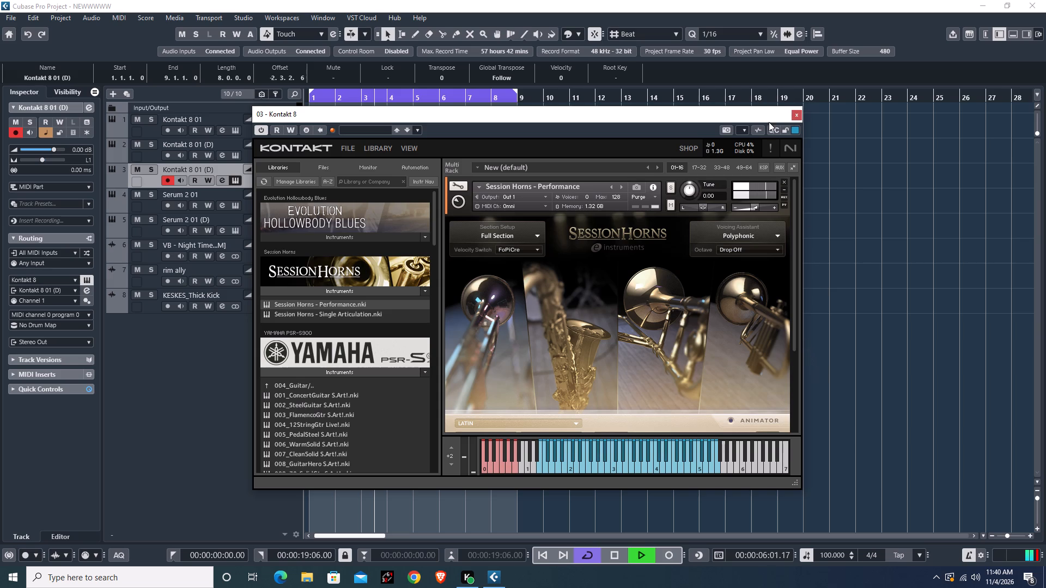
{"action": "left_click", "coordinate": [796, 115]}
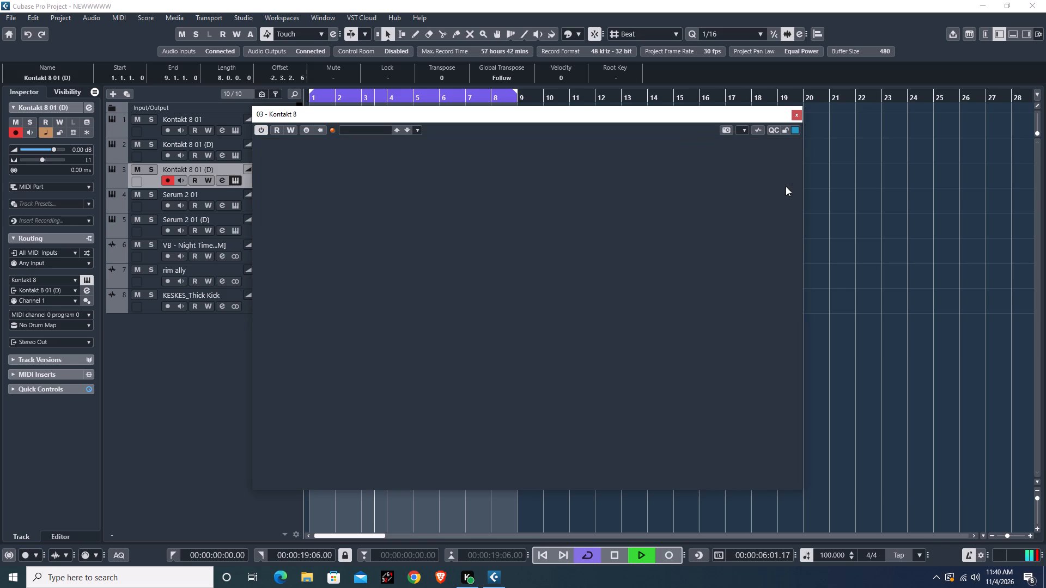
{"action": "left_click", "coordinate": [795, 116]}
{"action": "left_click", "coordinate": [796, 118]}
{"action": "left_click_drag", "start_coordinate": [430, 113], "coordinate": [460, 129]}
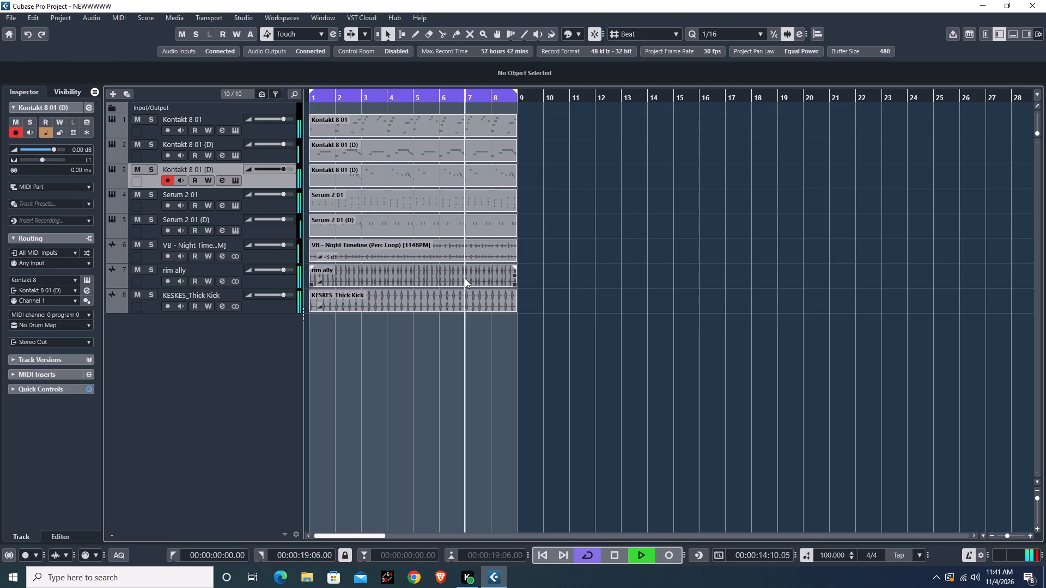
Add a ZENOLOGY instrument track from the first Kontakt 8 track, keeping the default routing and a count of 1.
{"action": "left_click", "coordinate": [275, 309]}
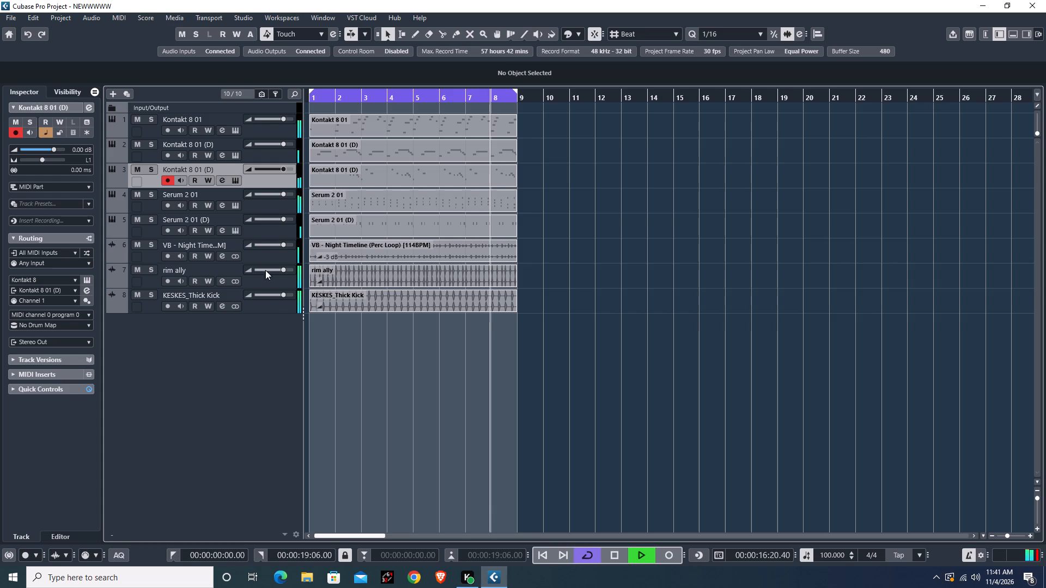
{"action": "left_click", "coordinate": [273, 303]}
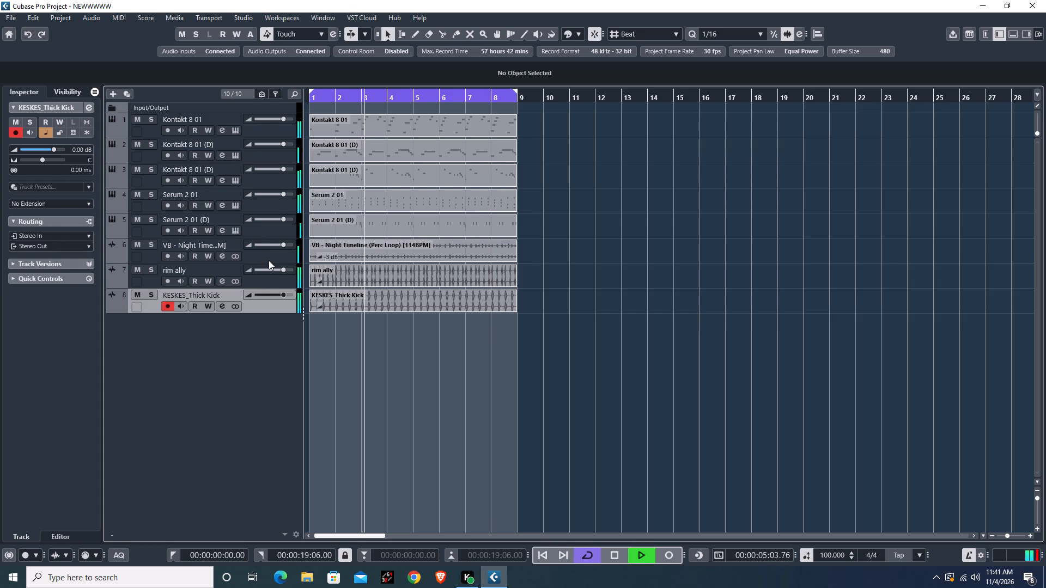
{"action": "left_click", "coordinate": [265, 128]}
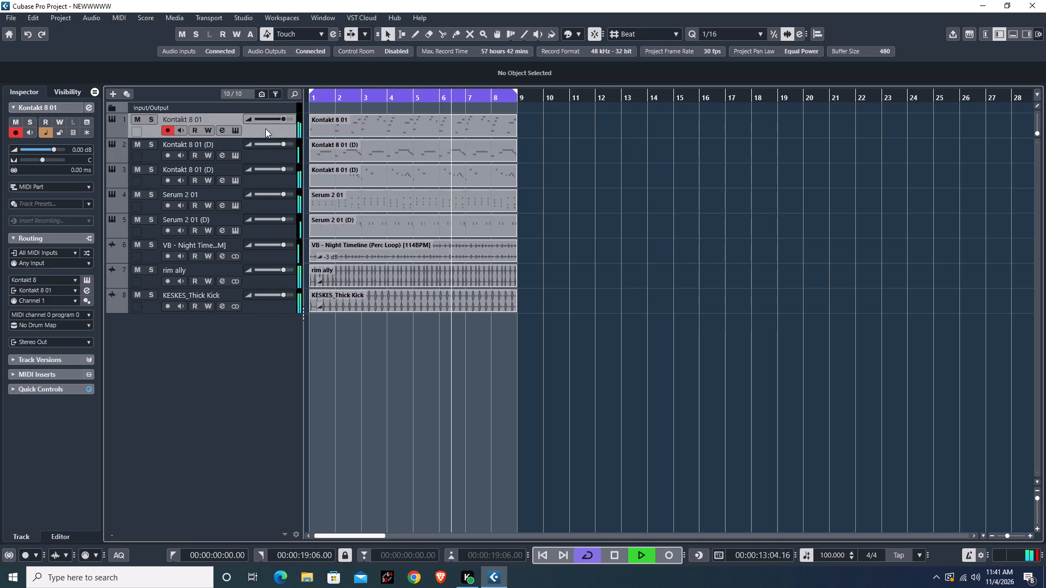
{"action": "right_click", "coordinate": [265, 128]}
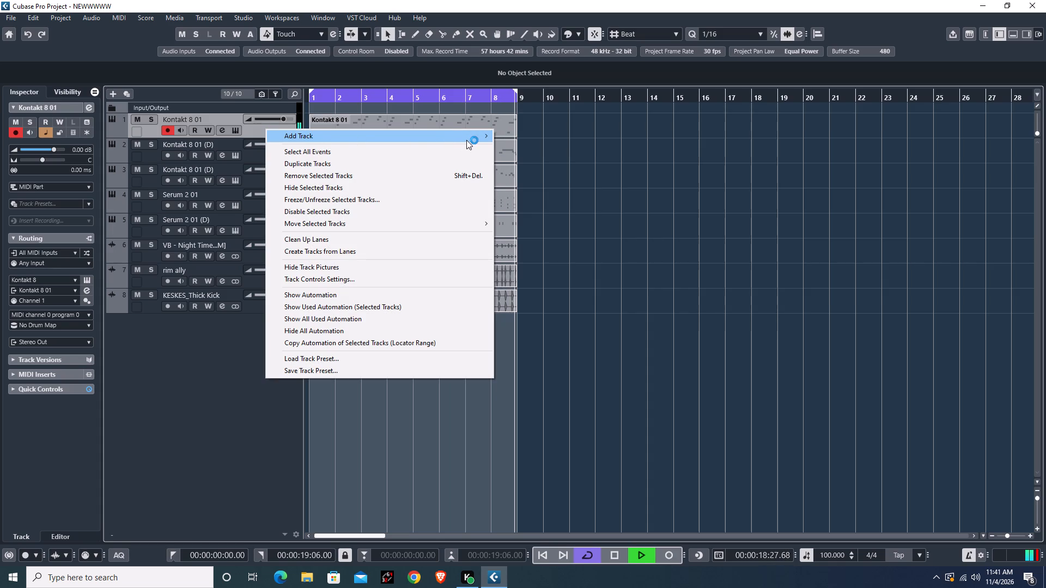
{"action": "left_click", "coordinate": [549, 145]}
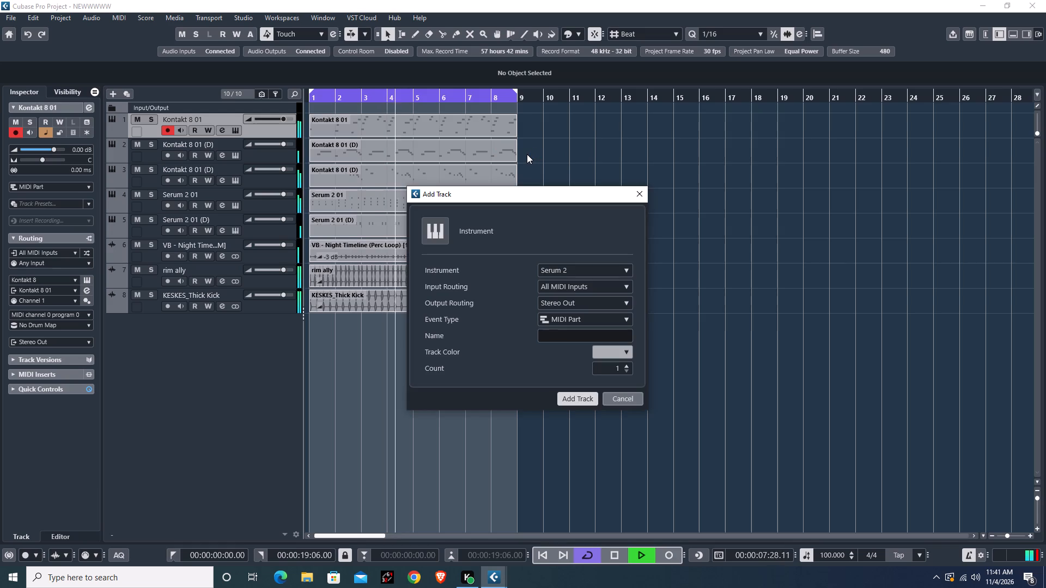
{"action": "left_click", "coordinate": [579, 272]}
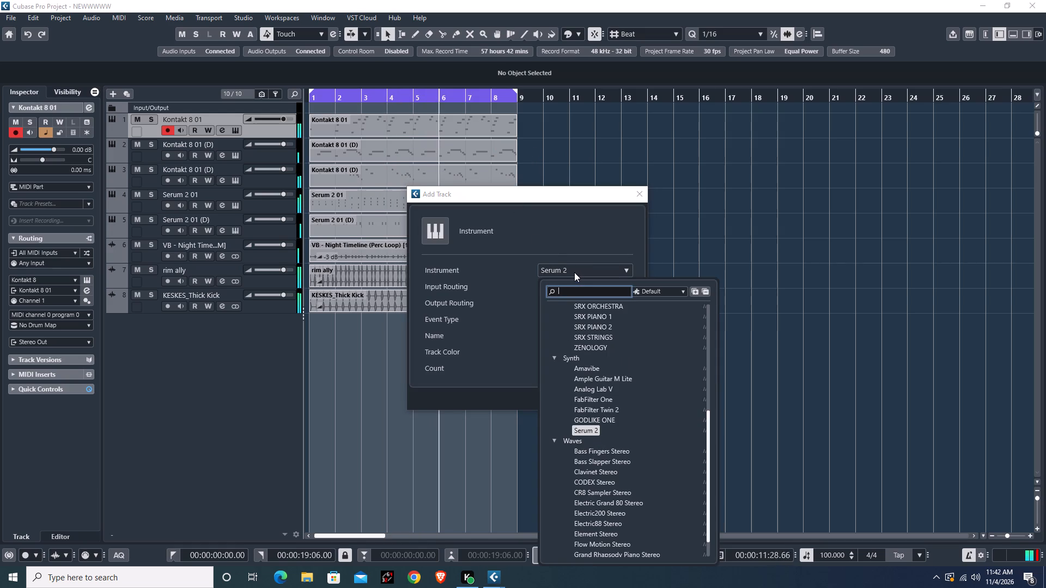
{"action": "left_click", "coordinate": [600, 348]}
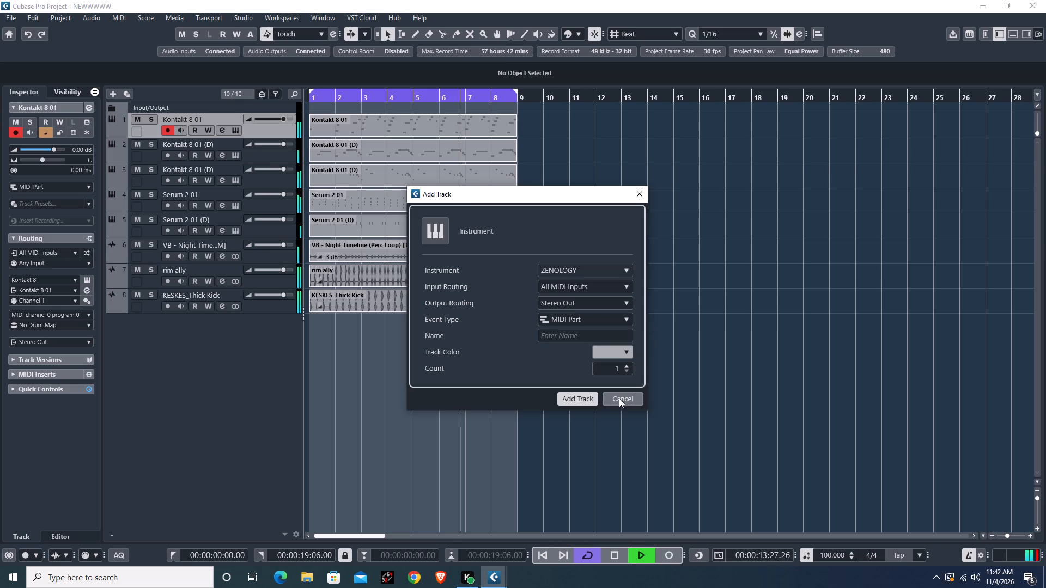
{"action": "left_click", "coordinate": [568, 402]}
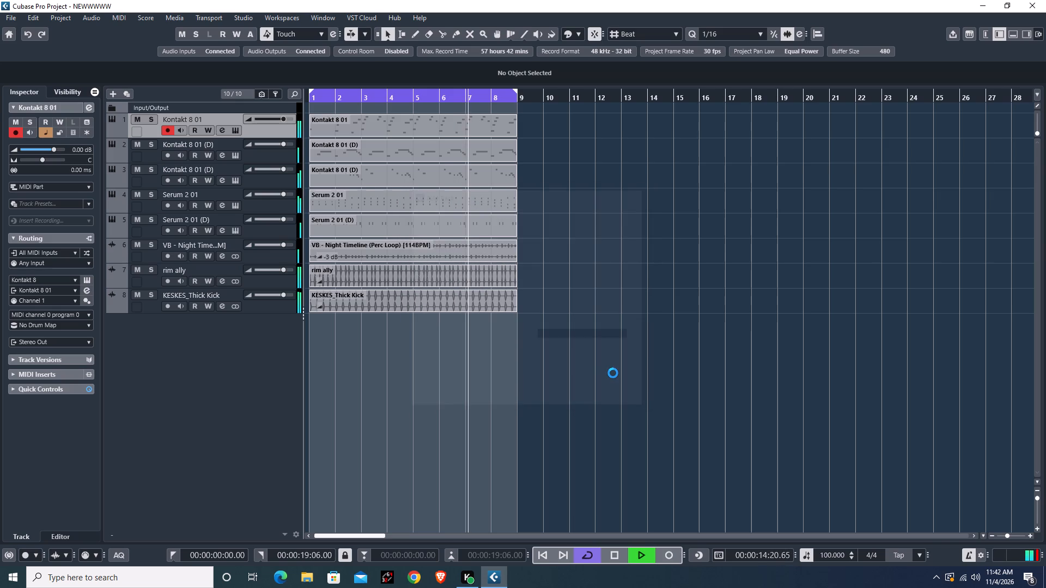
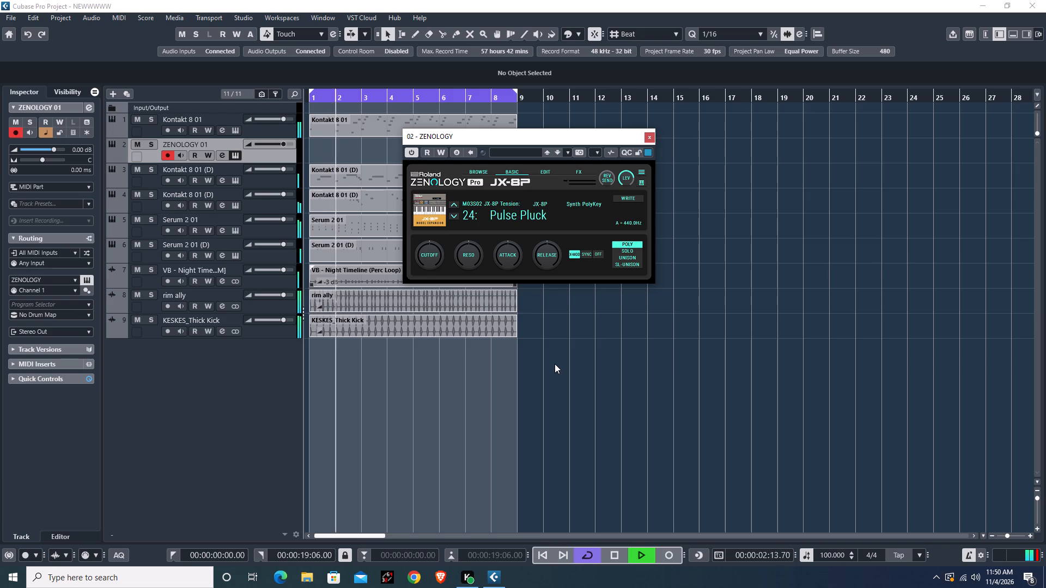
Stop the running playback of the eight-bar loop with the ZENOLOGY instrument open.
{"action": "key", "text": "space"}
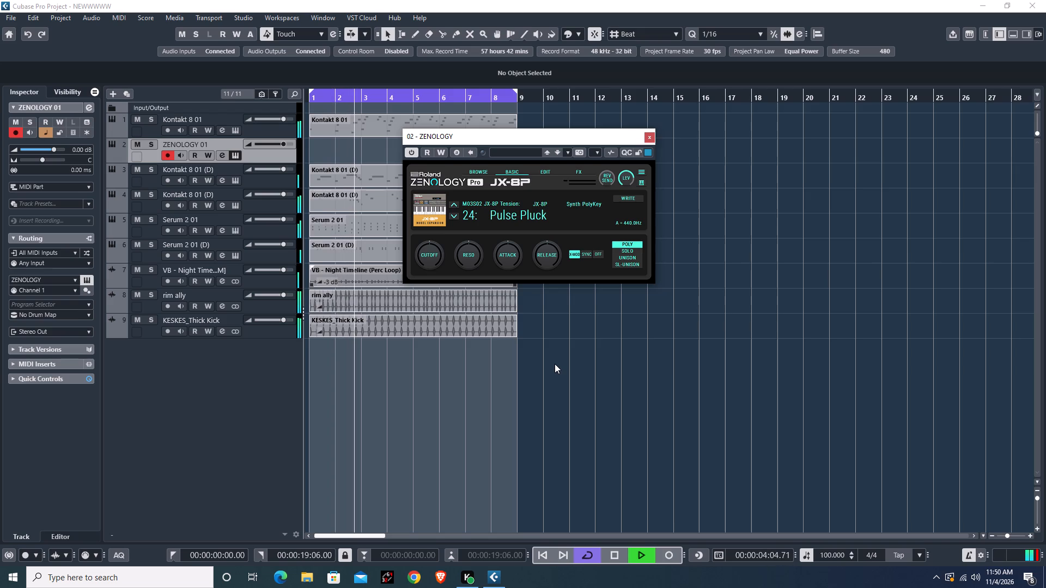
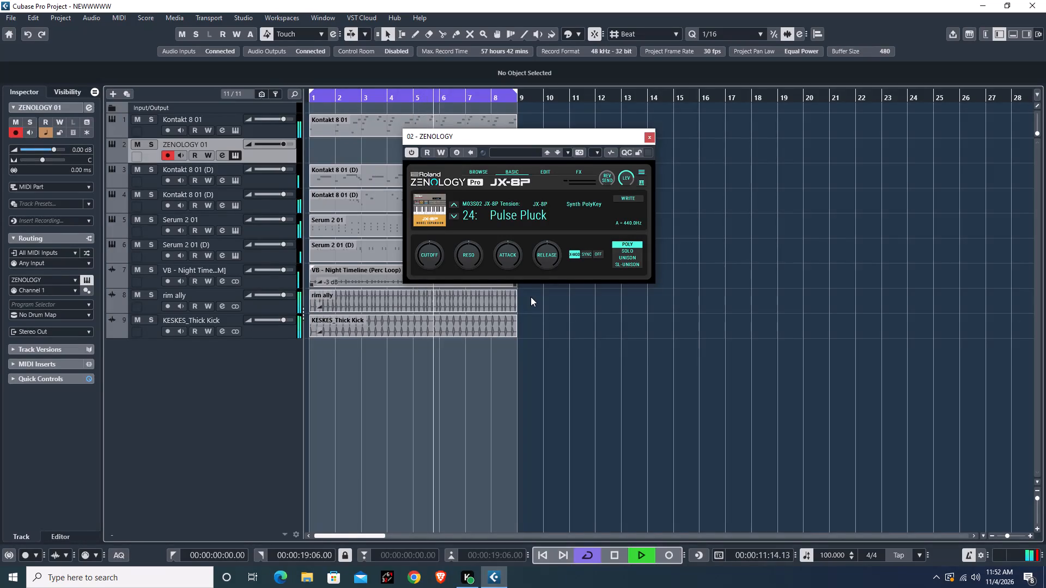
Stop the loop playback and load the preset Mysterious from the JX-8P Tension bank in ZENOLOGY's preset browser.
{"action": "key", "text": "space"}
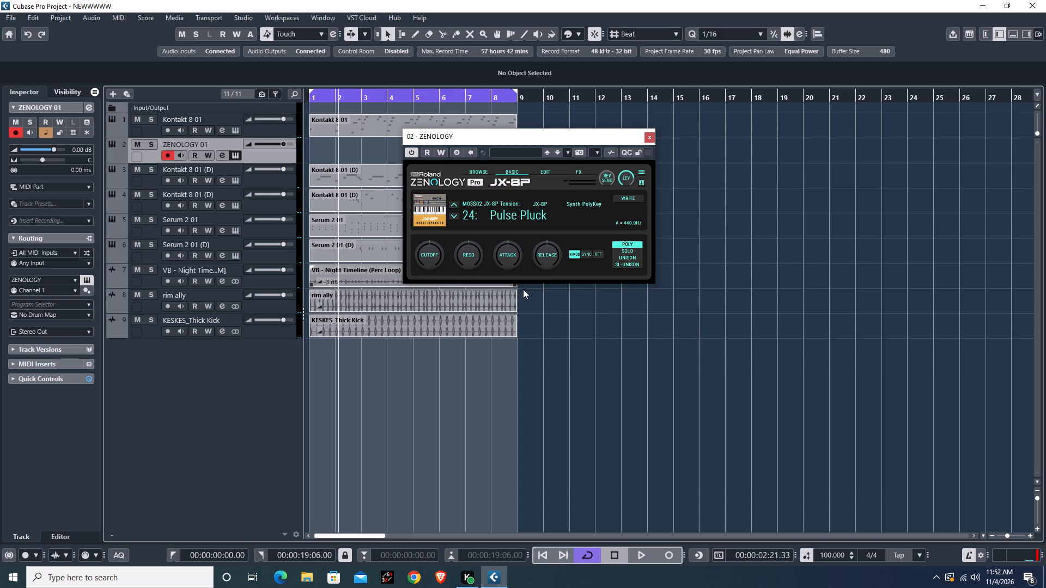
{"action": "left_click", "coordinate": [520, 216]}
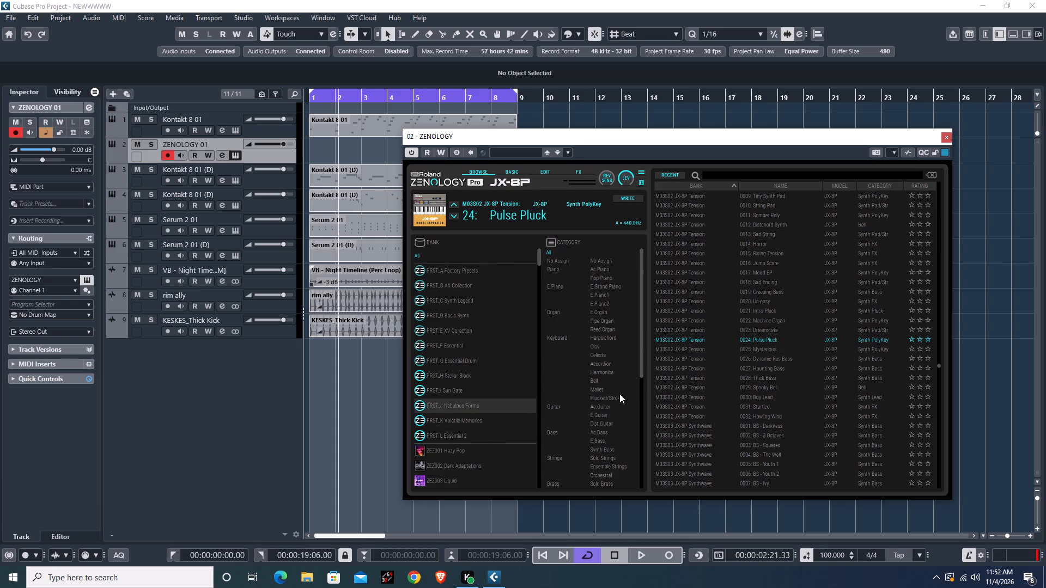
{"action": "left_click", "coordinate": [692, 351]}
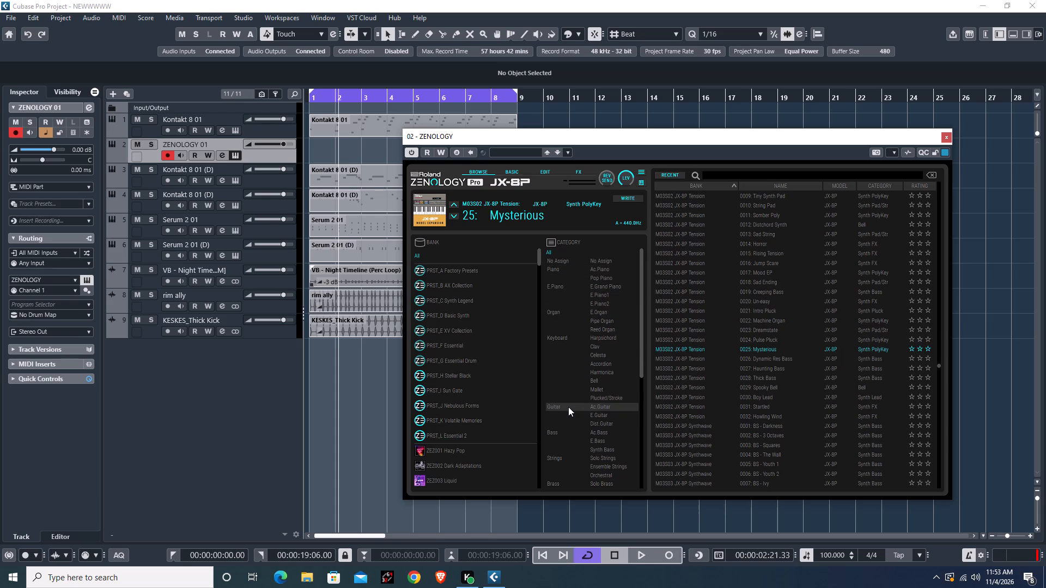
Filter the ZENOLOGY presets to the Ac.Guitar category and choose Folk Gtr 2 from the AX Collection bank.
{"action": "left_click", "coordinate": [598, 407]}
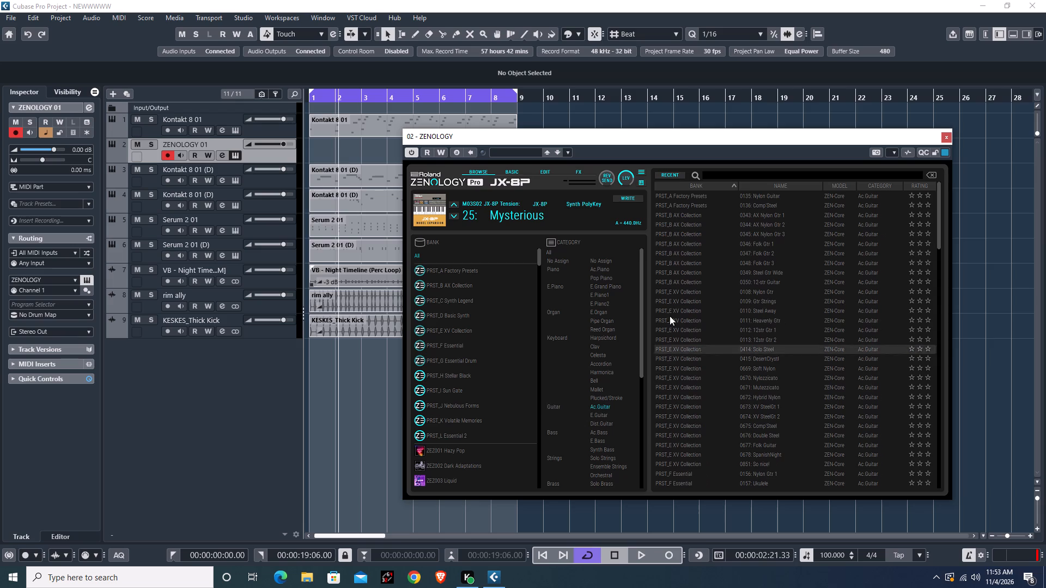
{"action": "left_click", "coordinate": [701, 254]}
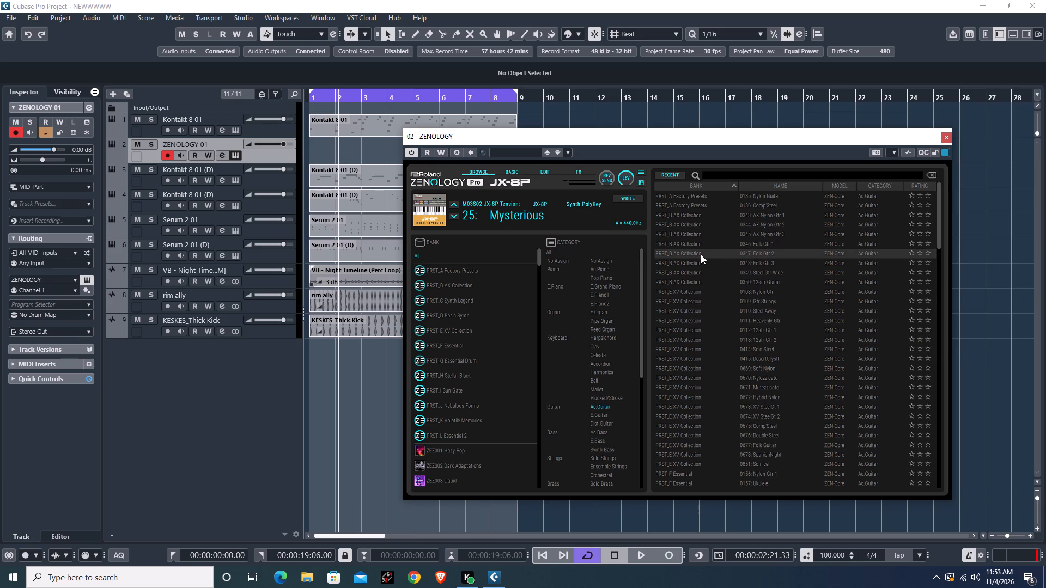
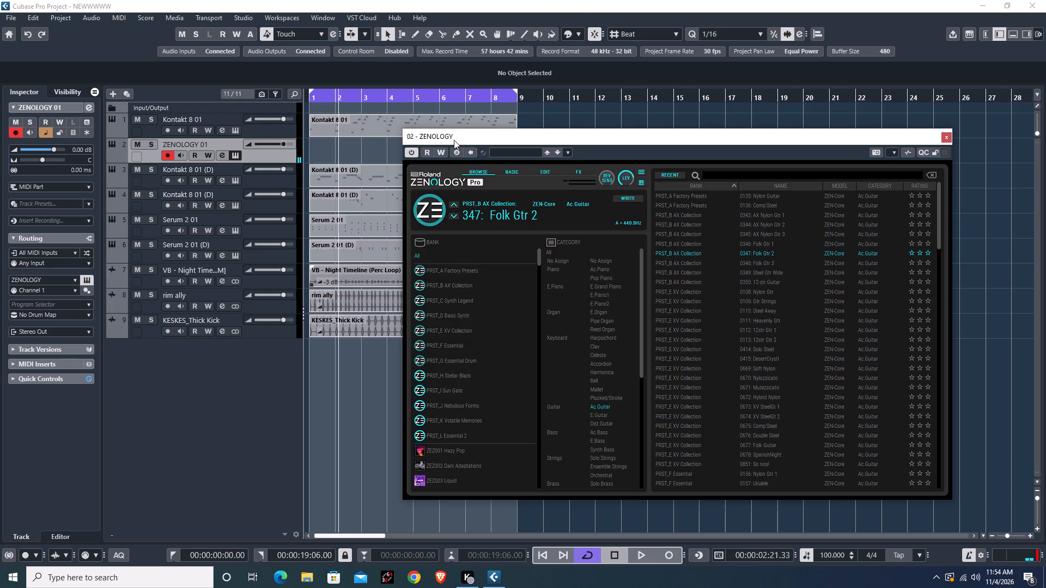
Close the ZENOLOGY instrument window.
{"action": "left_click", "coordinate": [945, 138]}
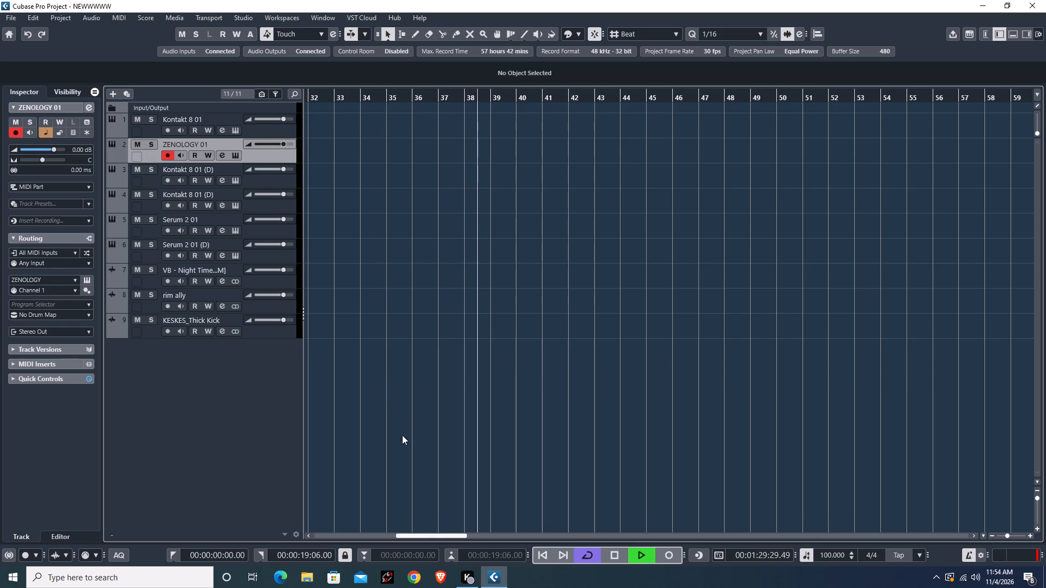
Stop the playback and move the playhead back into bar 1 of the loop, just before bar 2.
{"action": "left_click_drag", "start_coordinate": [422, 535], "coordinate": [308, 534]}
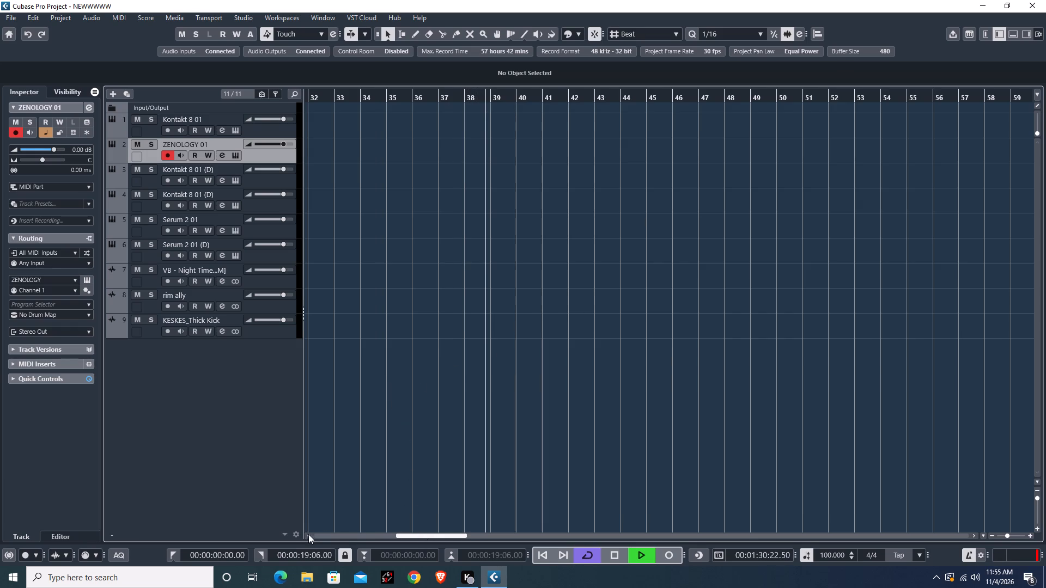
{"action": "left_click_drag", "start_coordinate": [308, 534], "coordinate": [300, 534]}
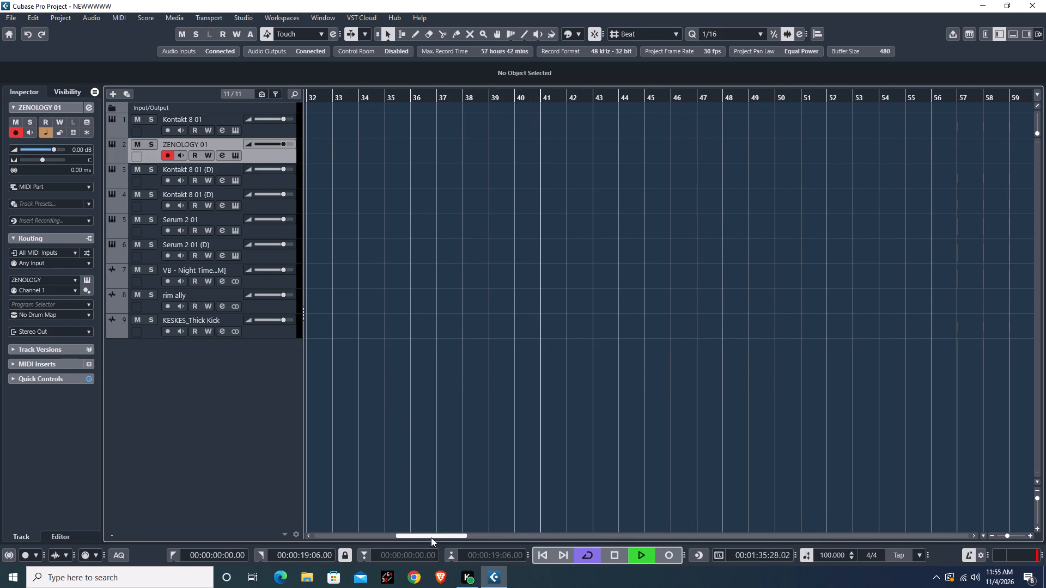
{"action": "left_click_drag", "start_coordinate": [428, 535], "coordinate": [373, 529]}
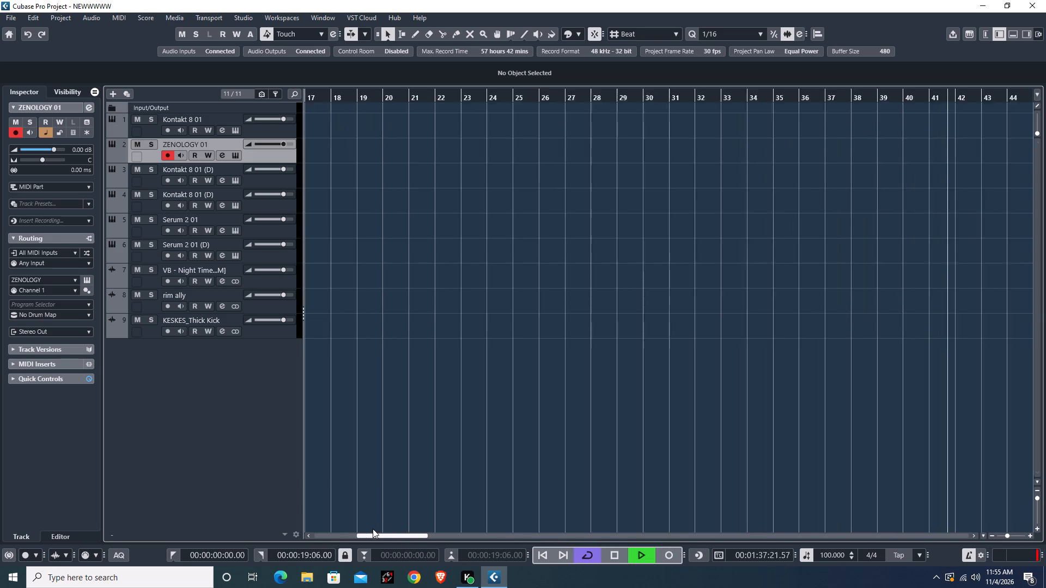
{"action": "left_click_drag", "start_coordinate": [373, 529], "coordinate": [293, 527]}
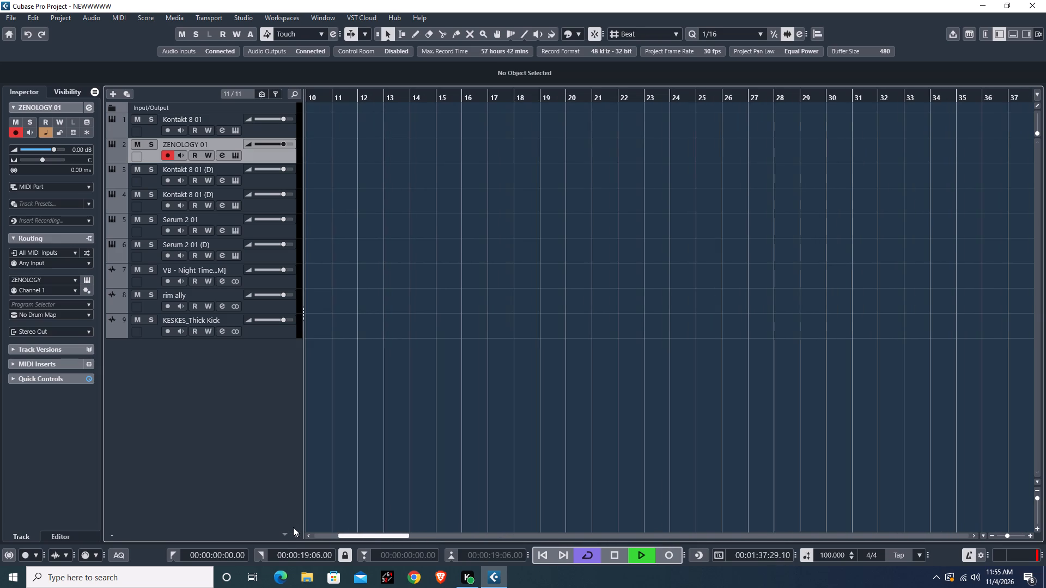
{"action": "left_click_drag", "start_coordinate": [293, 527], "coordinate": [294, 527]}
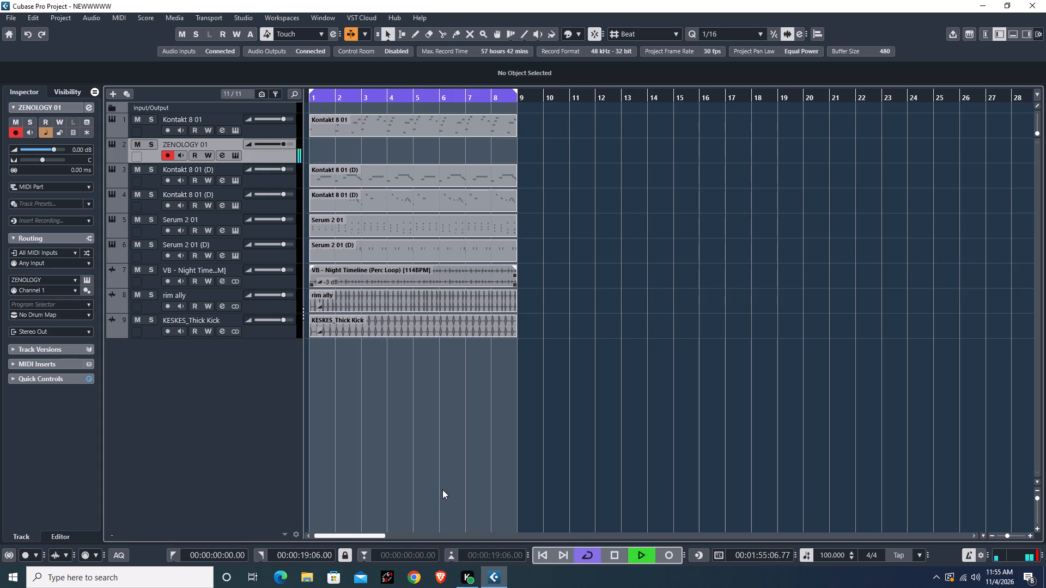
{"action": "key", "text": "space"}
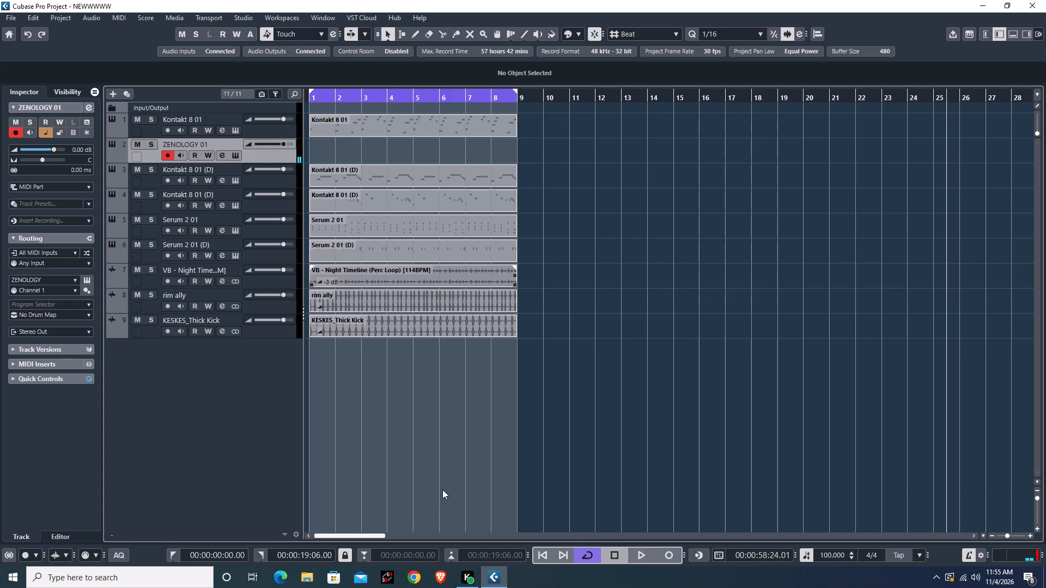
{"action": "double_click", "coordinate": [310, 111]}
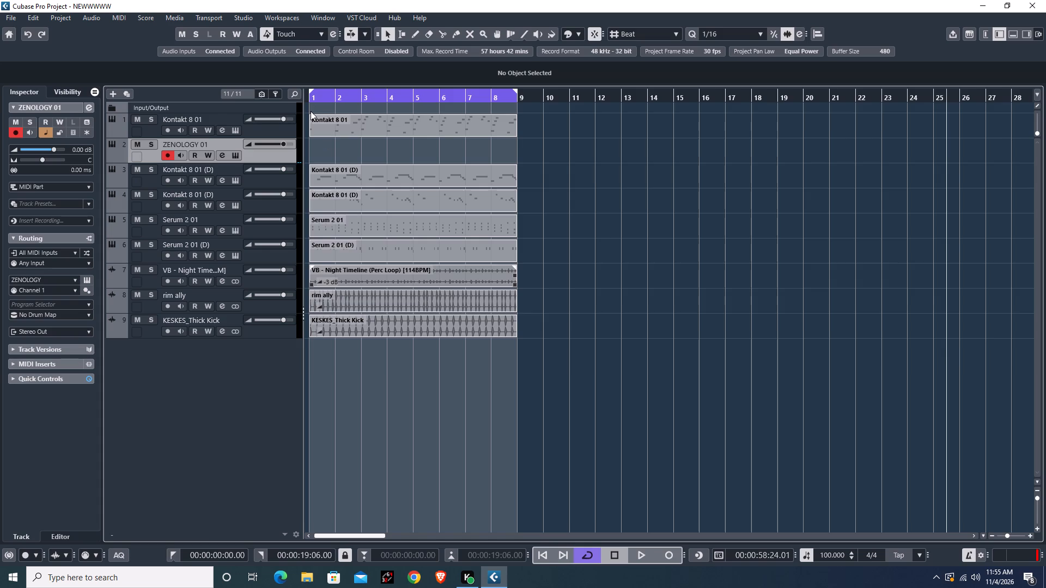
{"action": "double_click", "coordinate": [310, 111]}
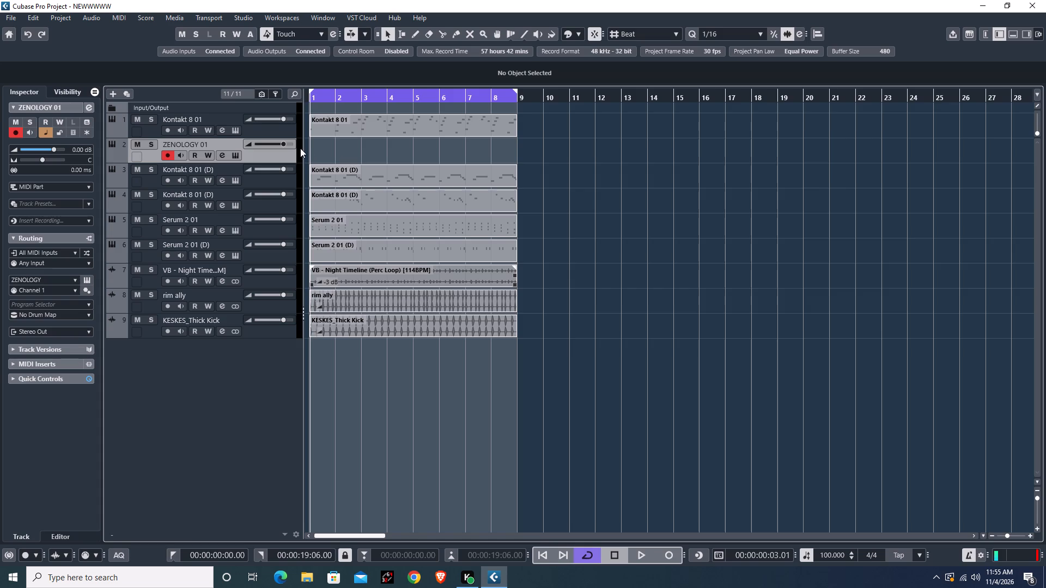
{"action": "double_click", "coordinate": [331, 106]}
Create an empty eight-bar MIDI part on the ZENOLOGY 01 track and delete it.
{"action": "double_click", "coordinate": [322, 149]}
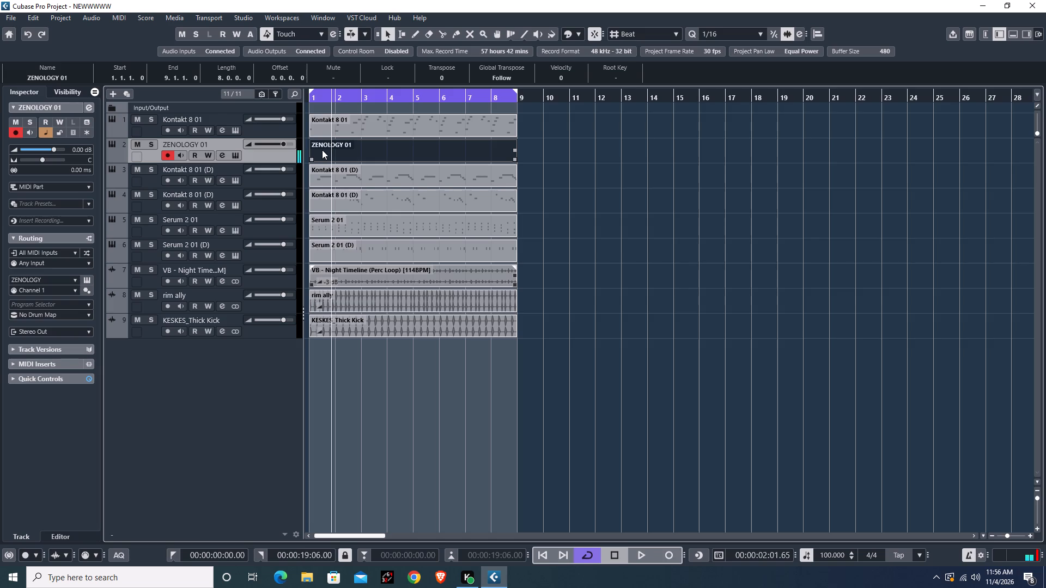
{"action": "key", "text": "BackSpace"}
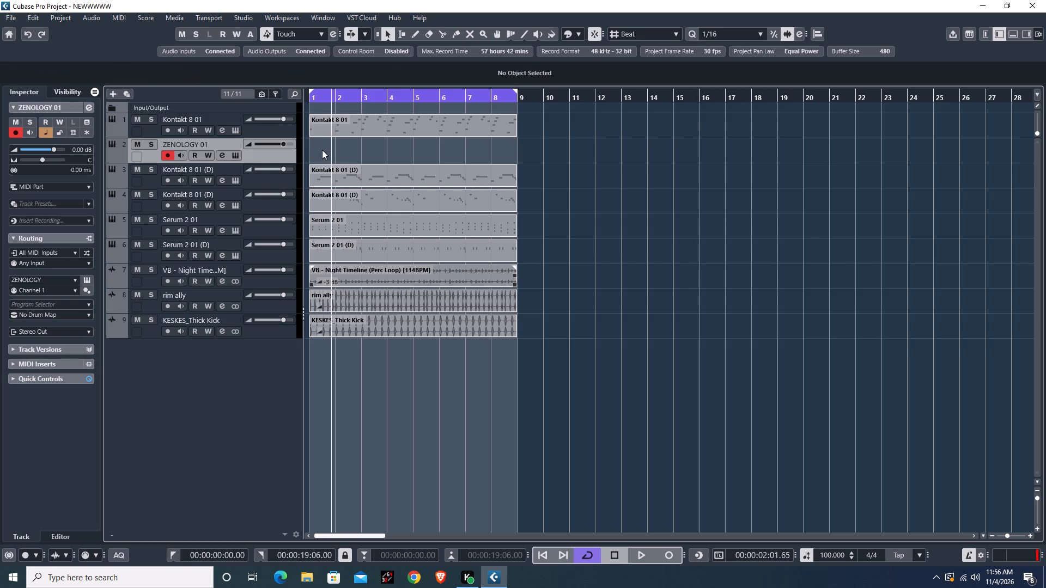
Start and stop the loop repeatedly from just before bar 2 to try out the ZENOLOGY 01 sound against the other tracks.
{"action": "key", "text": "space"}
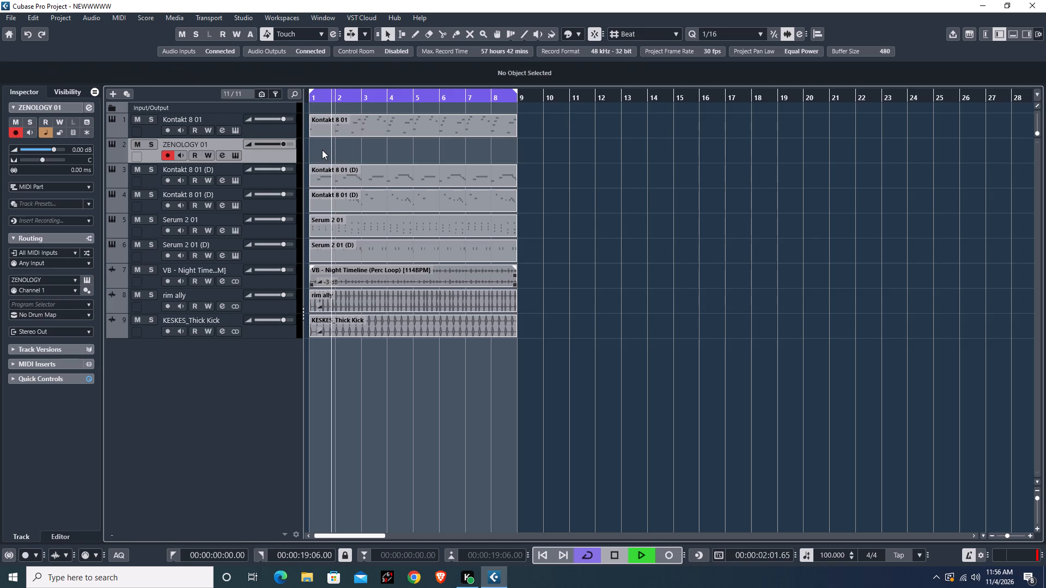
{"action": "key", "text": "space"}
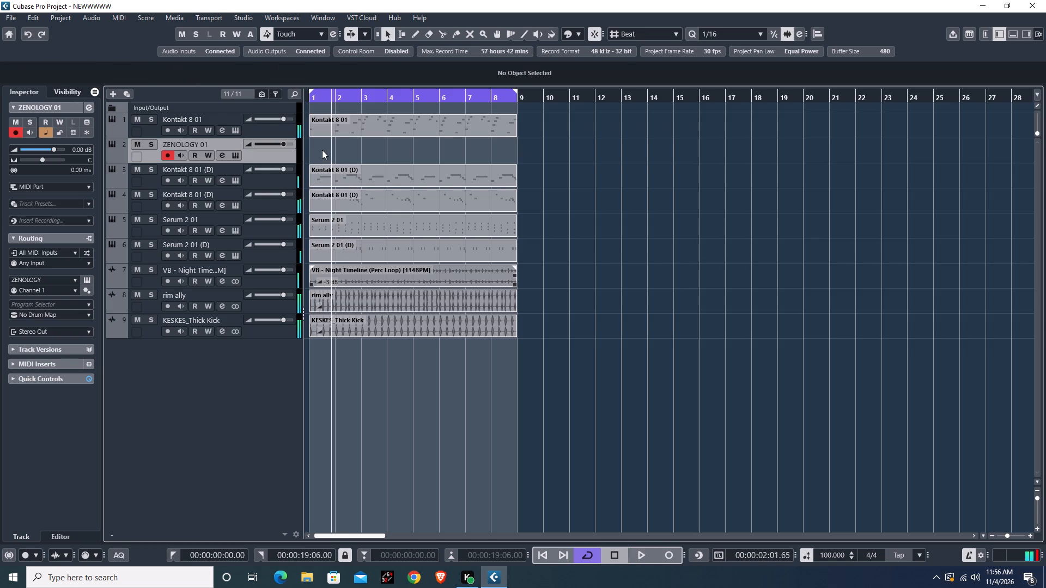
{"action": "key", "text": "space"}
{"action": "key", "text": "space"}
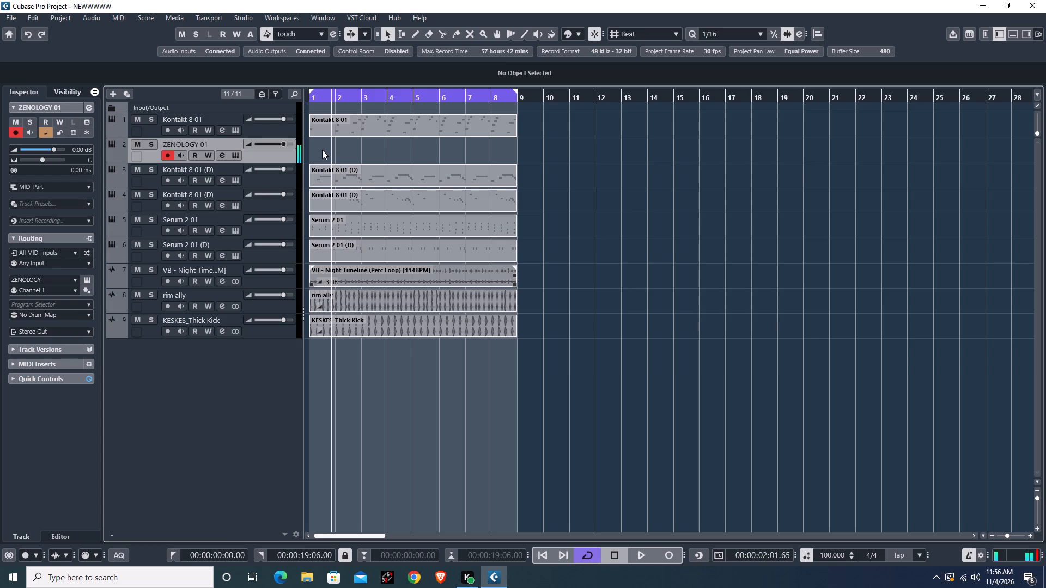
{"action": "key", "text": "space"}
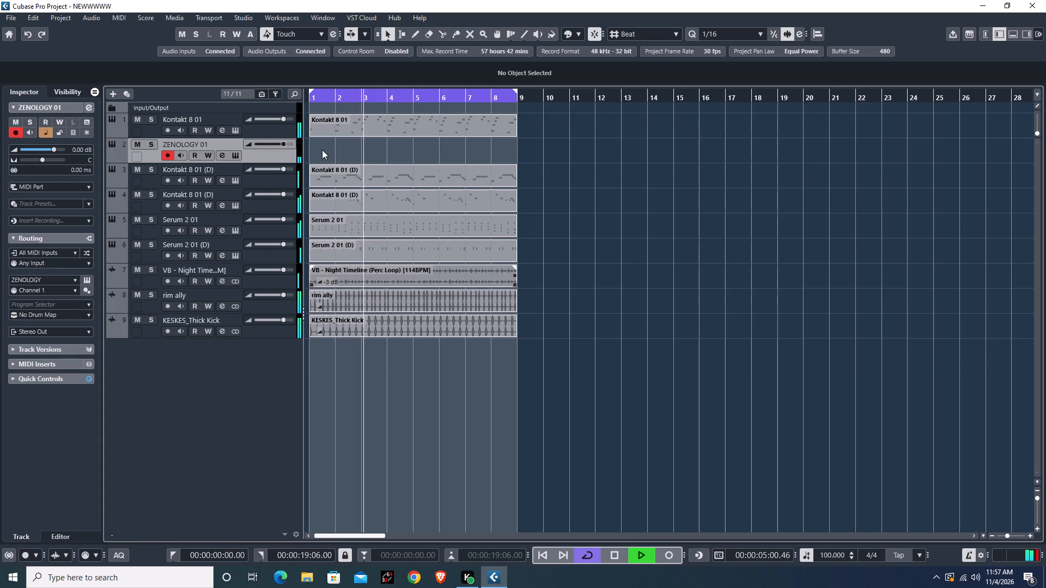
{"action": "key", "text": "space"}
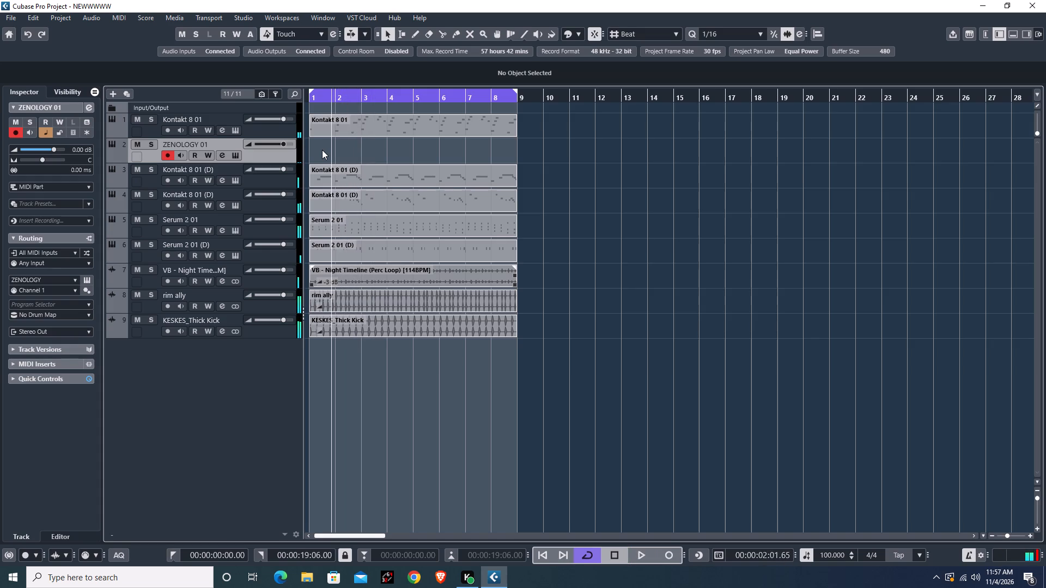
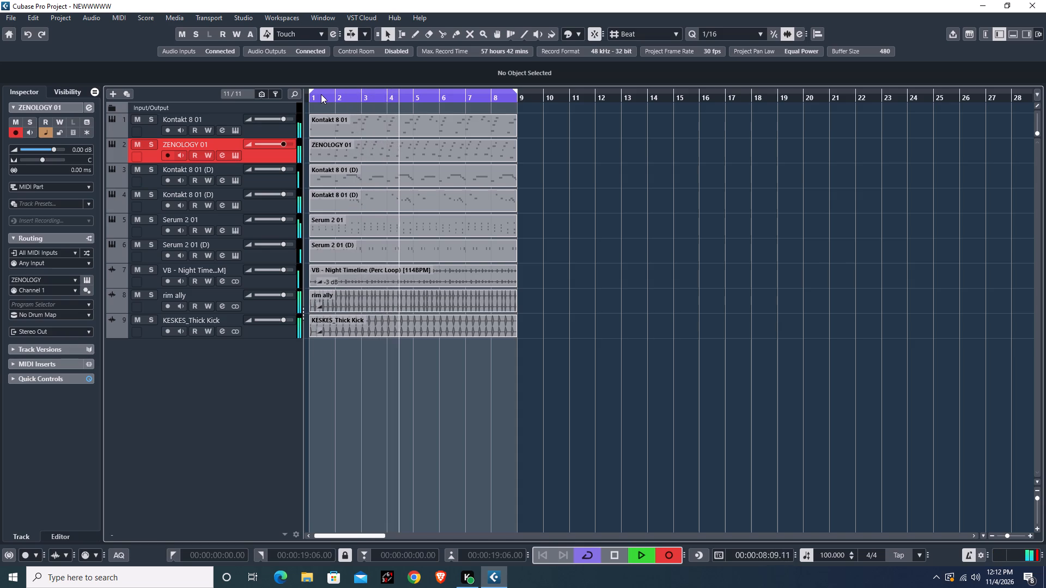
Stop the recording and quantize the newly recorded eight-bar ZENOLOGY 01 part to 1/16.
{"action": "key", "text": "space"}
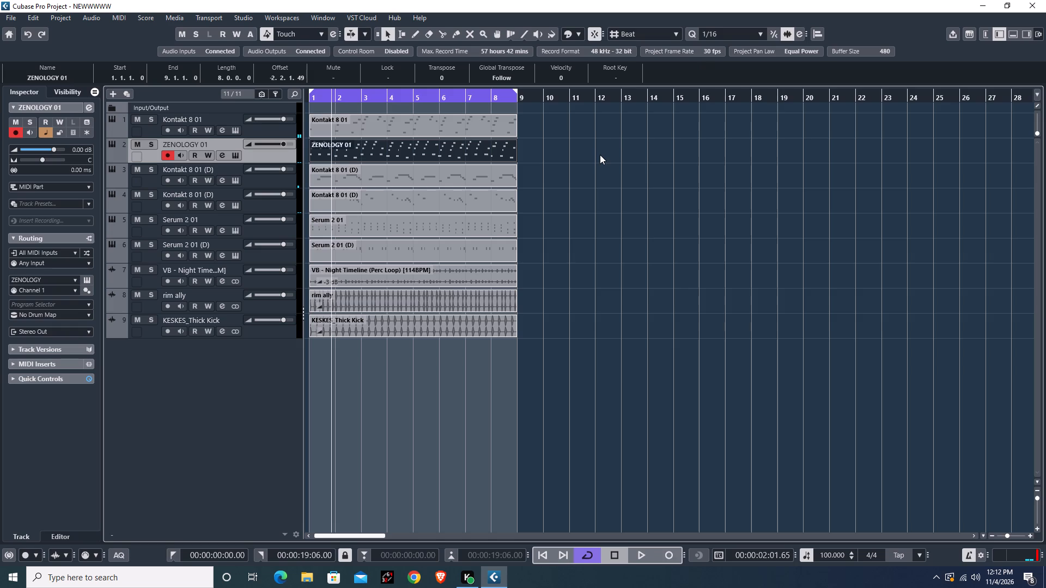
{"action": "key", "text": "q"}
{"action": "key", "text": "q"}
{"action": "key", "text": "q"}
{"action": "key", "text": "q"}
{"action": "key", "text": "q"}
{"action": "key", "text": "q"}
{"action": "key", "text": "q"}
{"action": "key", "text": "q"}
{"action": "key", "text": "q"}
{"action": "key", "text": "q"}
{"action": "key", "text": "q"}
Play the loop with the ZENOLOGY 01 track soloed and the metronome click turned off.
{"action": "key", "text": "space"}
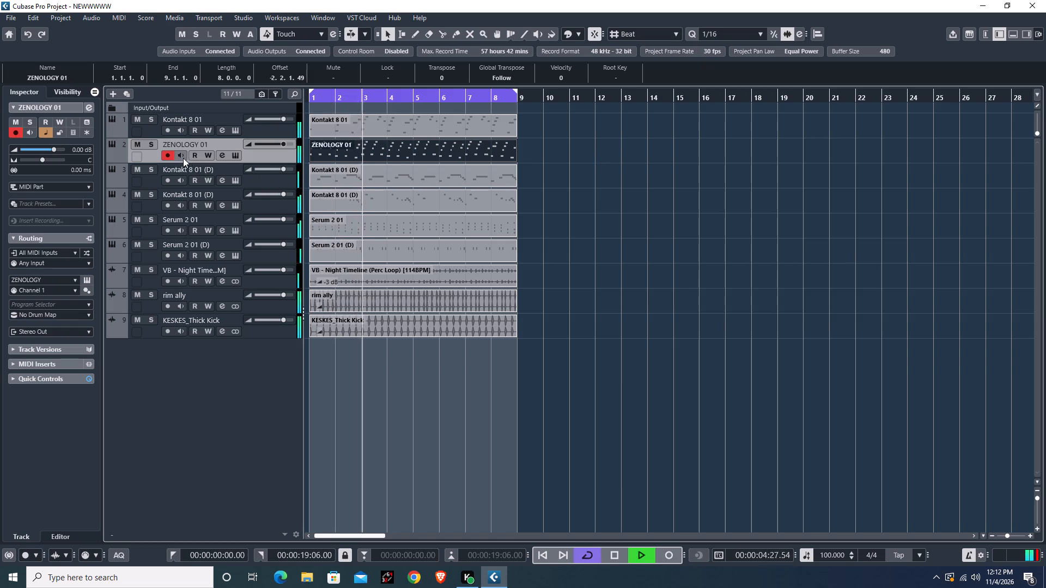
{"action": "left_click", "coordinate": [150, 144]}
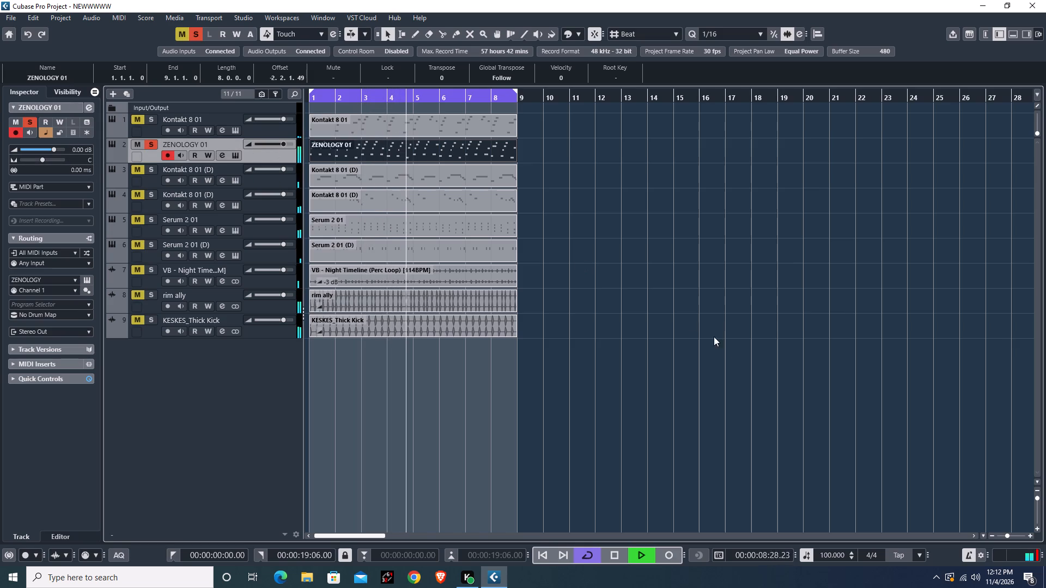
{"action": "left_click", "coordinate": [970, 553]}
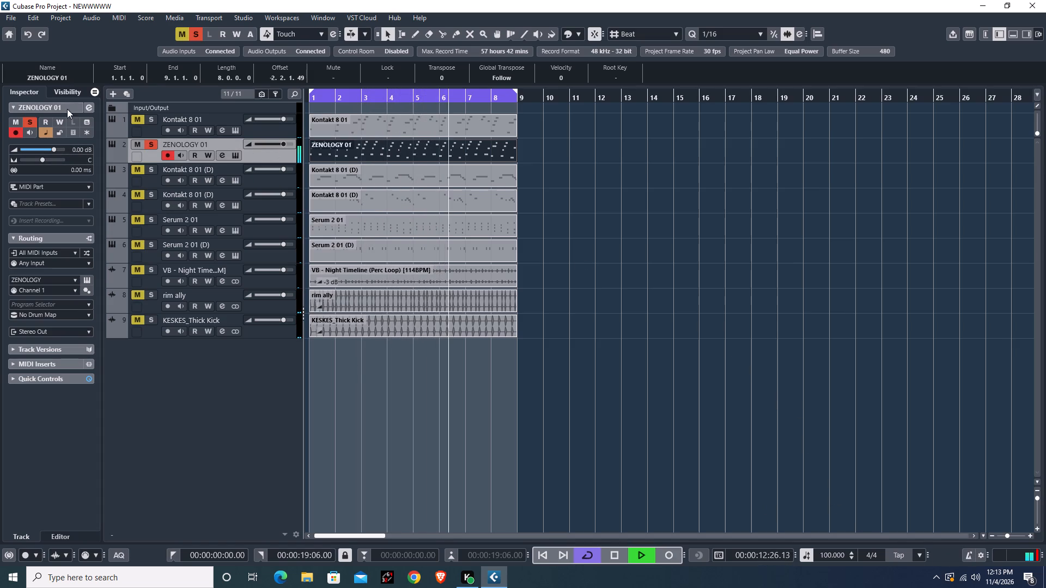
Enable EQ band 1 on the ZENOLOGY 01 channel as a high-pass filter at about 312 Hz with gain about -3.5 dB.
{"action": "left_click", "coordinate": [89, 105]}
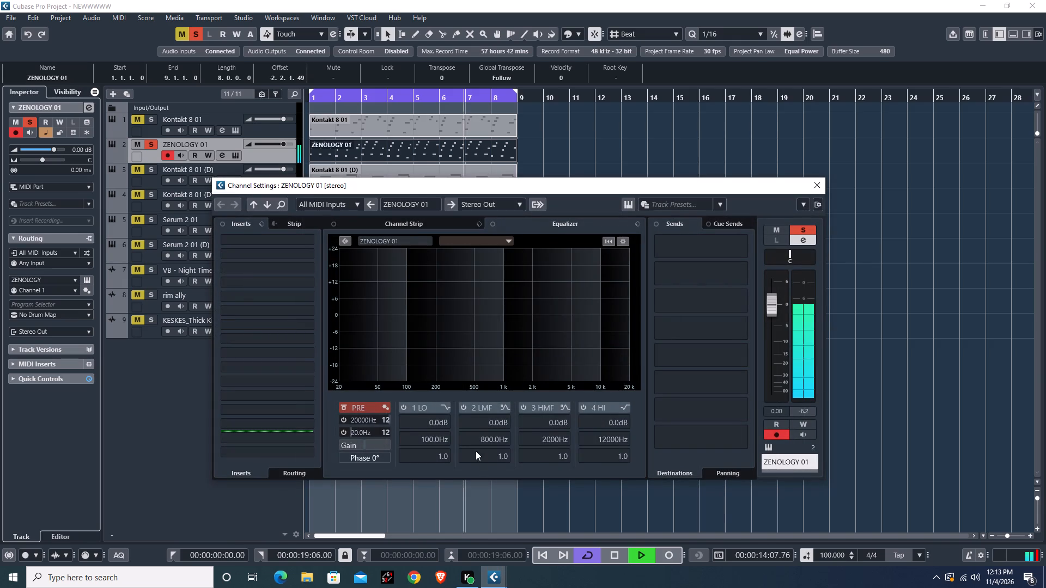
{"action": "left_click", "coordinate": [404, 407]}
{"action": "left_click", "coordinate": [445, 407]}
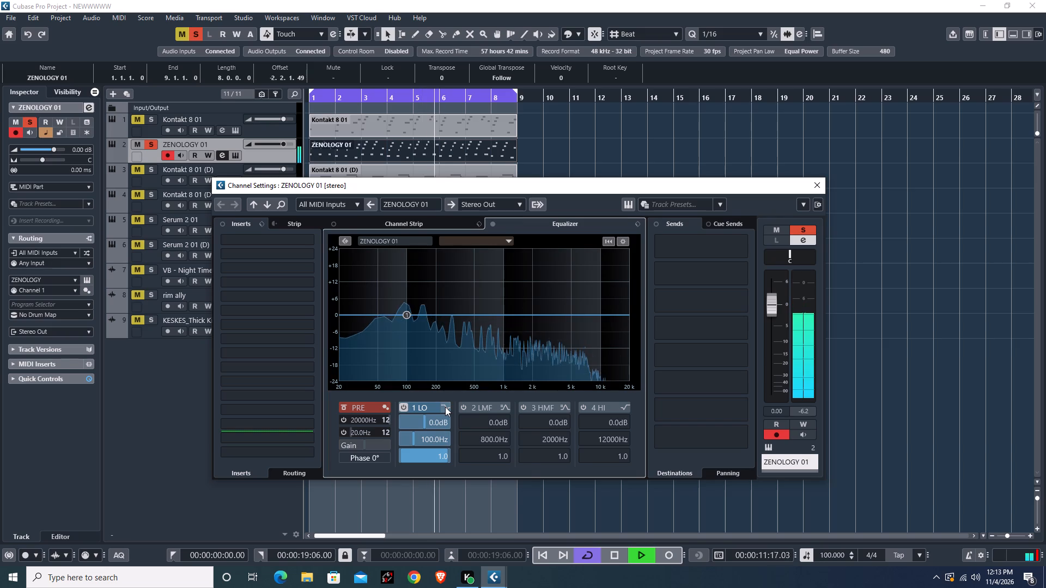
{"action": "left_click", "coordinate": [483, 438]}
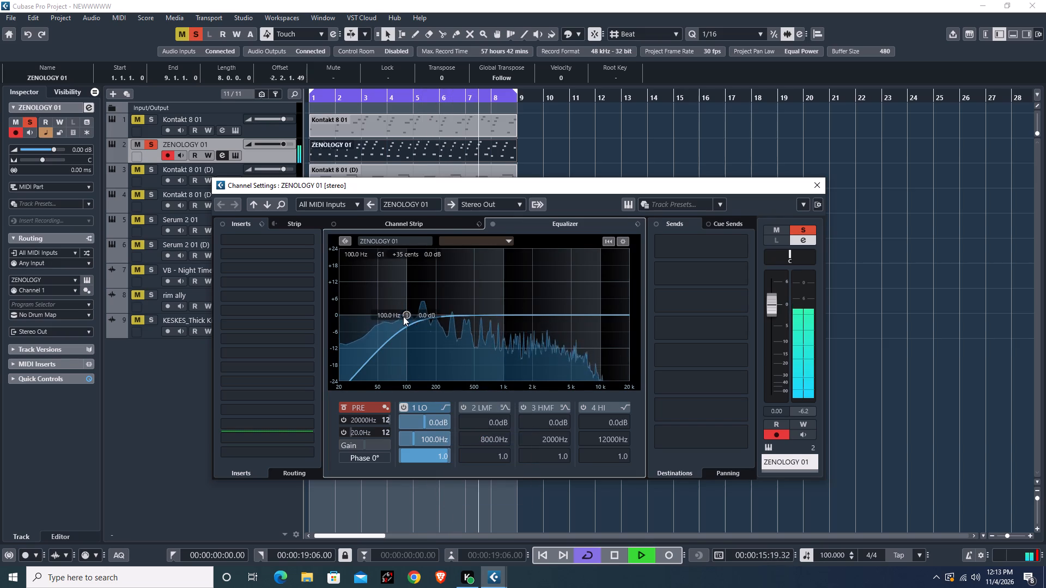
{"action": "left_click_drag", "start_coordinate": [404, 315], "coordinate": [459, 323]}
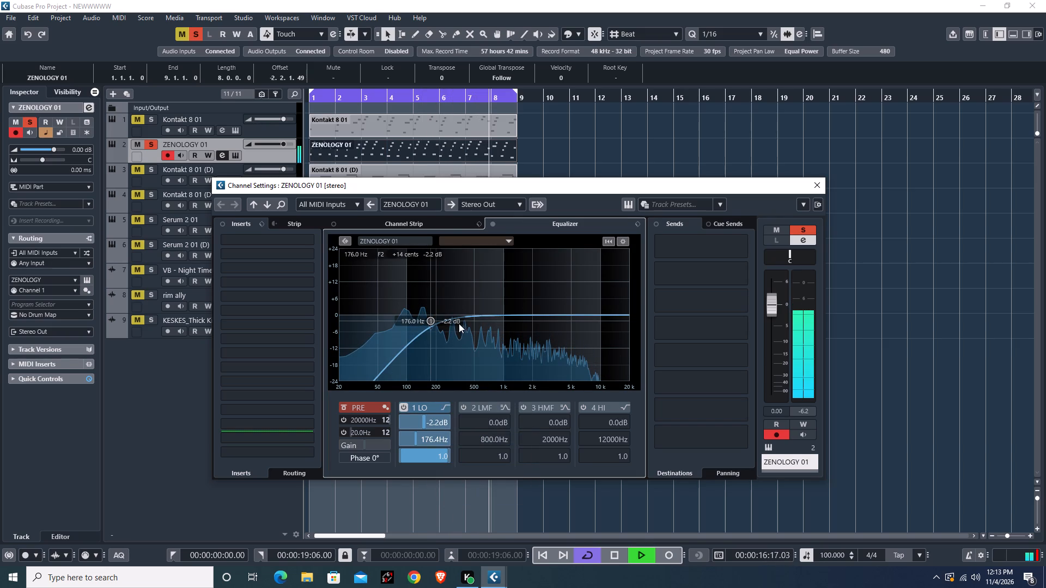
{"action": "left_click_drag", "start_coordinate": [459, 323], "coordinate": [454, 324]}
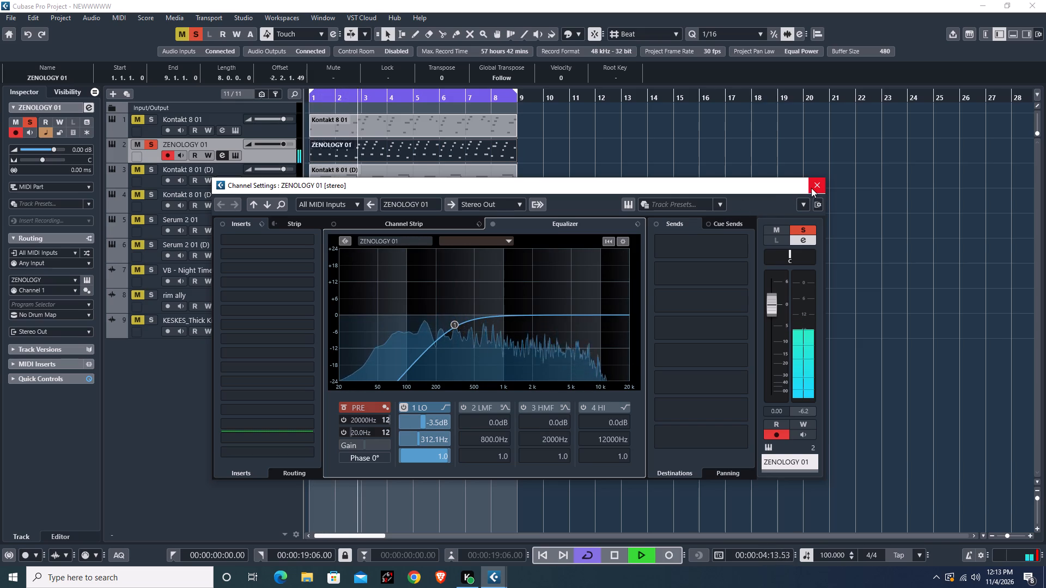
Unsolo ZENOLOGY 01 and close its channel settings.
{"action": "left_click", "coordinate": [804, 228]}
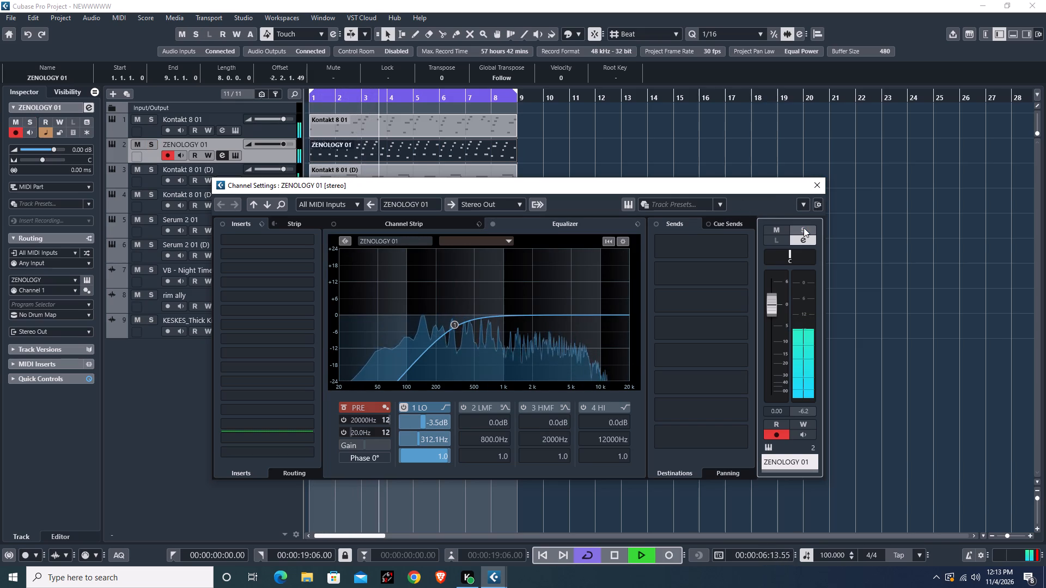
{"action": "left_click", "coordinate": [820, 187]}
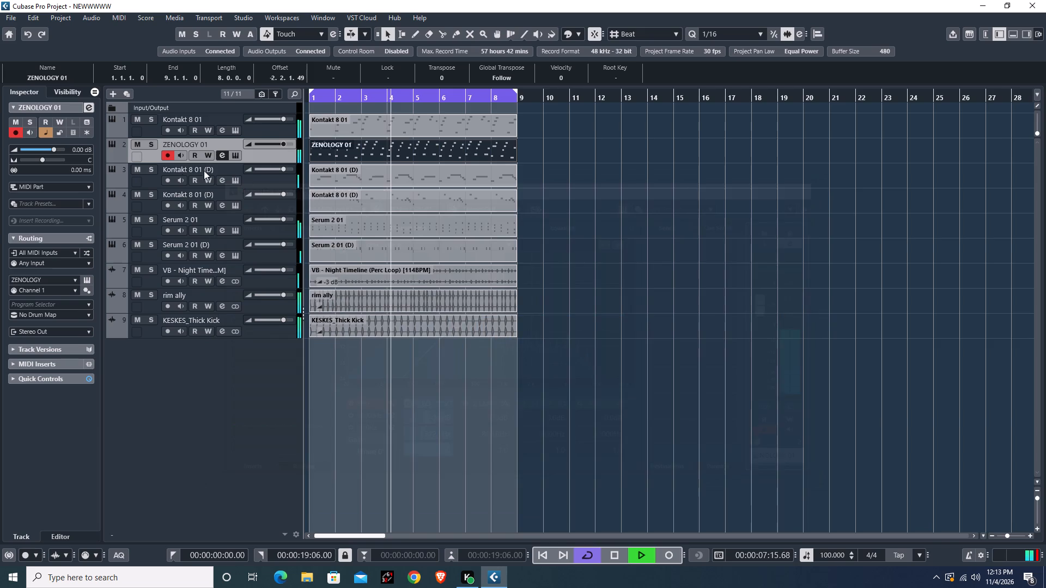
{"action": "left_click", "coordinate": [225, 155]}
{"action": "left_click", "coordinate": [225, 155]}
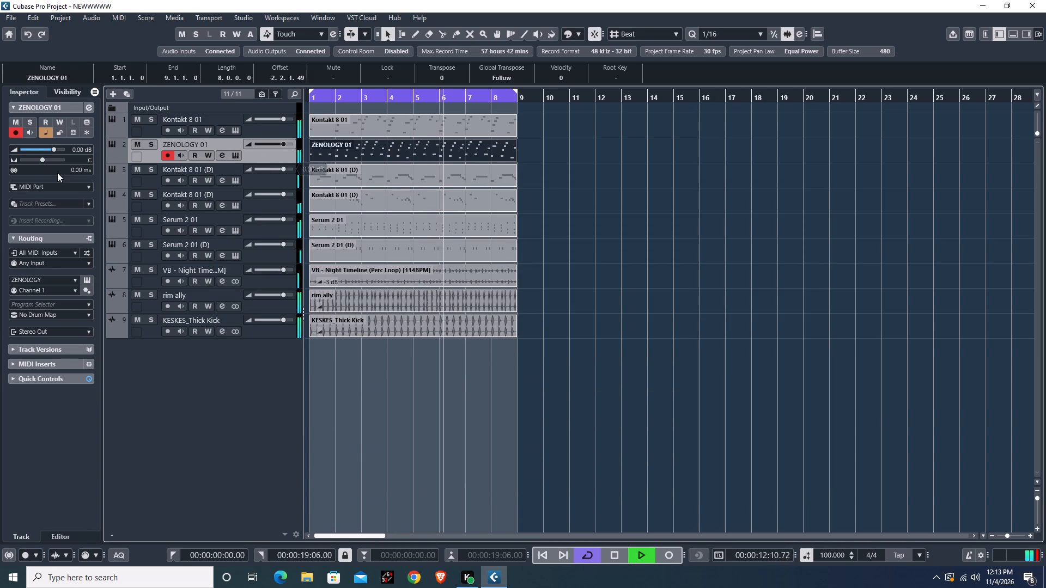
Pan the ZENOLOGY 01 track partway to the right.
{"action": "left_click_drag", "start_coordinate": [63, 160], "coordinate": [78, 163]}
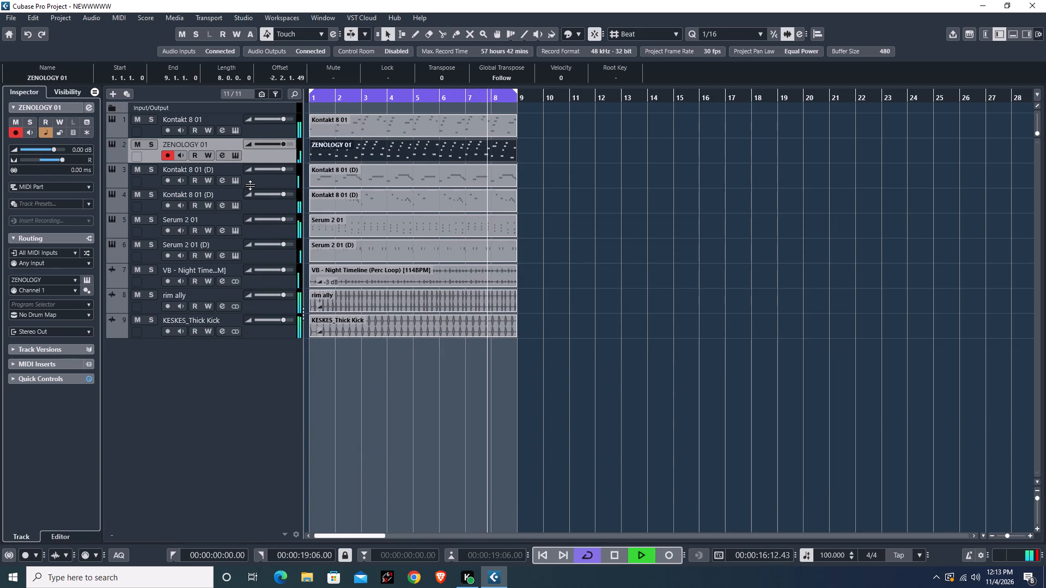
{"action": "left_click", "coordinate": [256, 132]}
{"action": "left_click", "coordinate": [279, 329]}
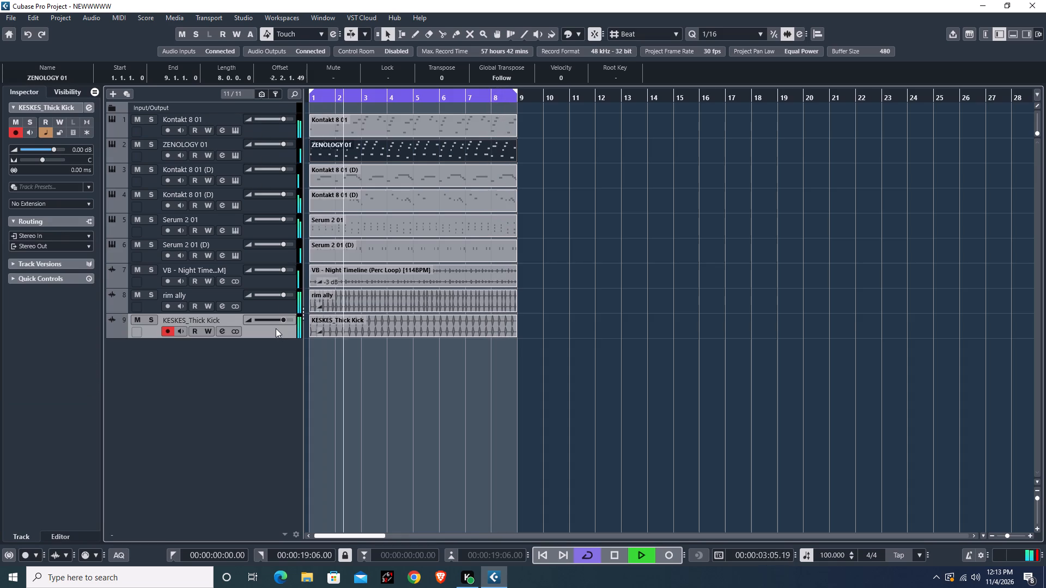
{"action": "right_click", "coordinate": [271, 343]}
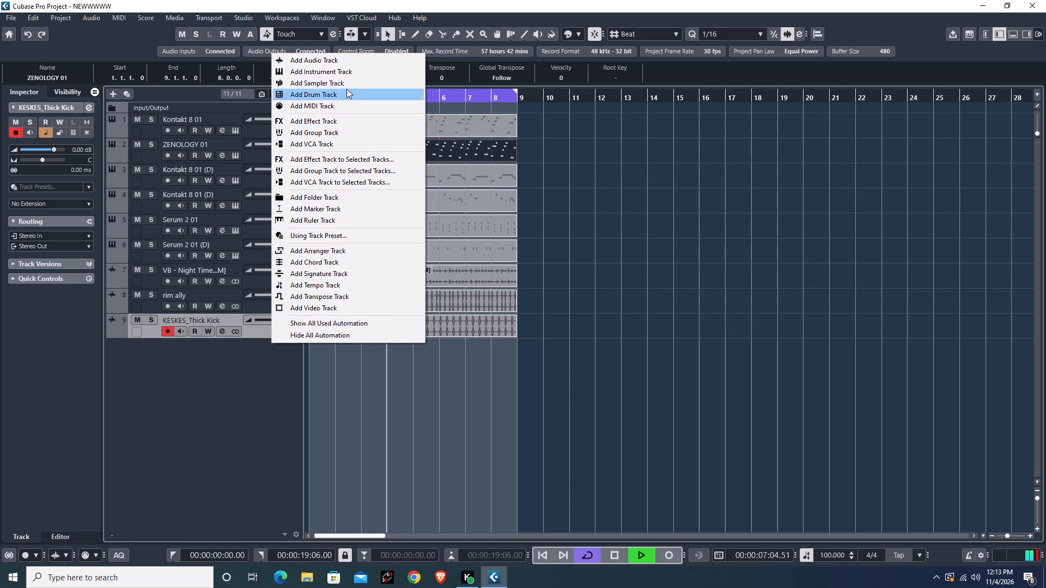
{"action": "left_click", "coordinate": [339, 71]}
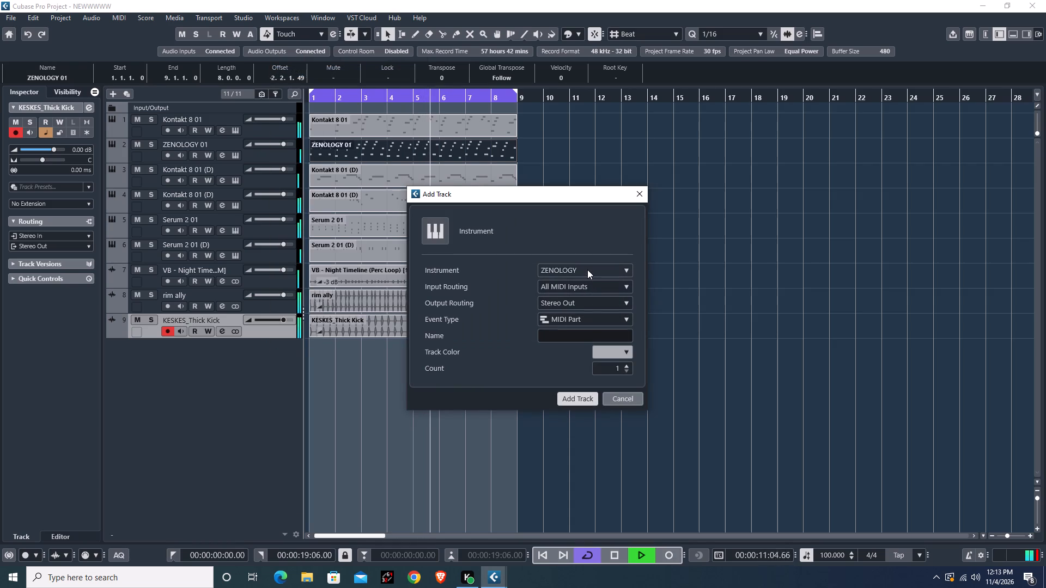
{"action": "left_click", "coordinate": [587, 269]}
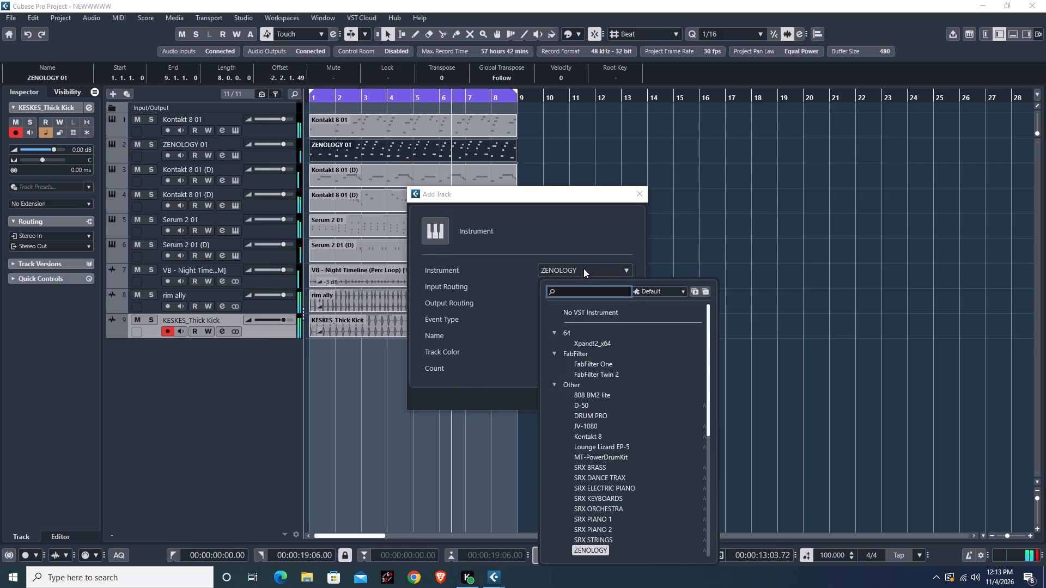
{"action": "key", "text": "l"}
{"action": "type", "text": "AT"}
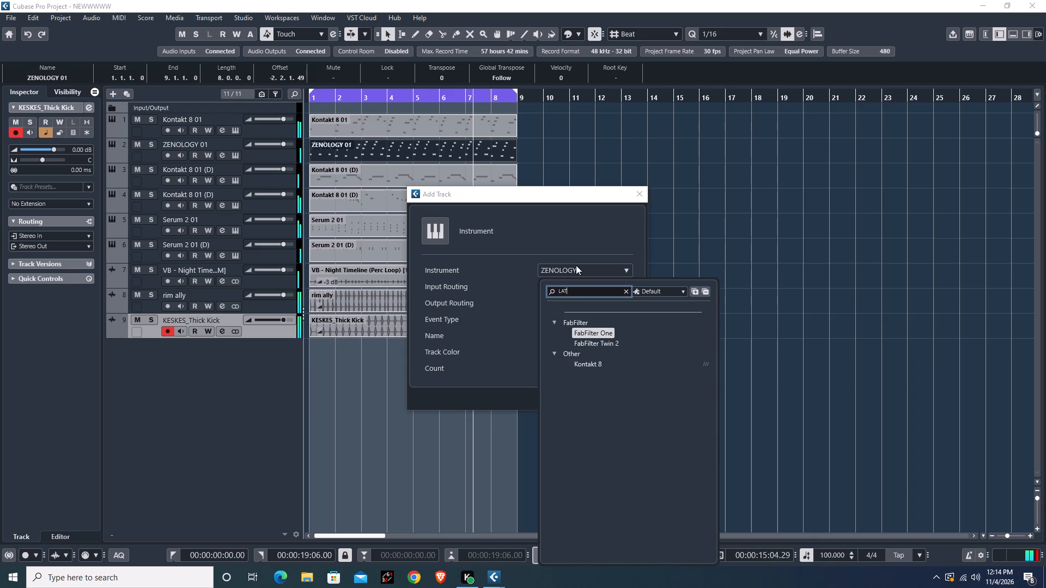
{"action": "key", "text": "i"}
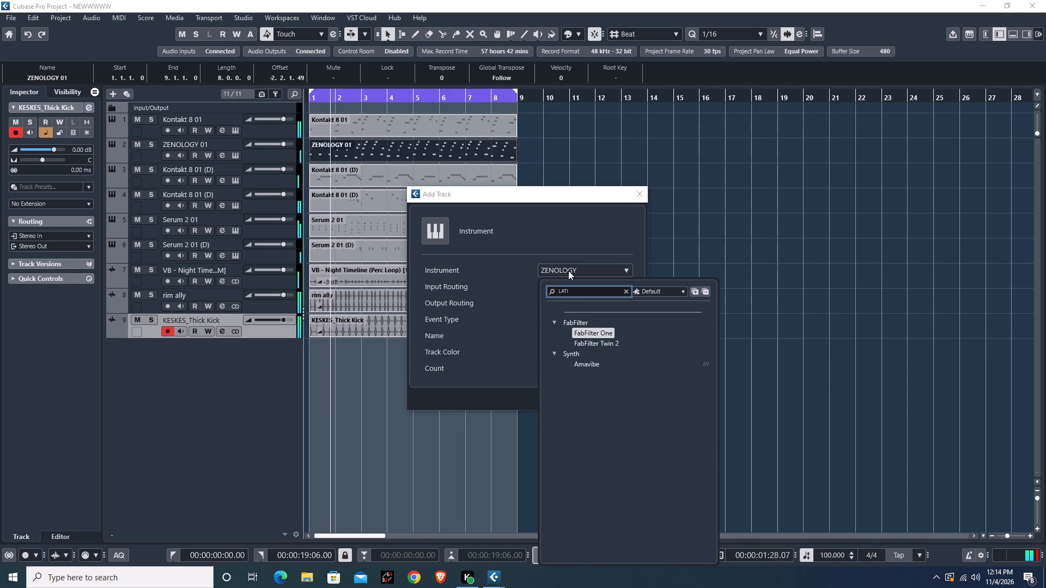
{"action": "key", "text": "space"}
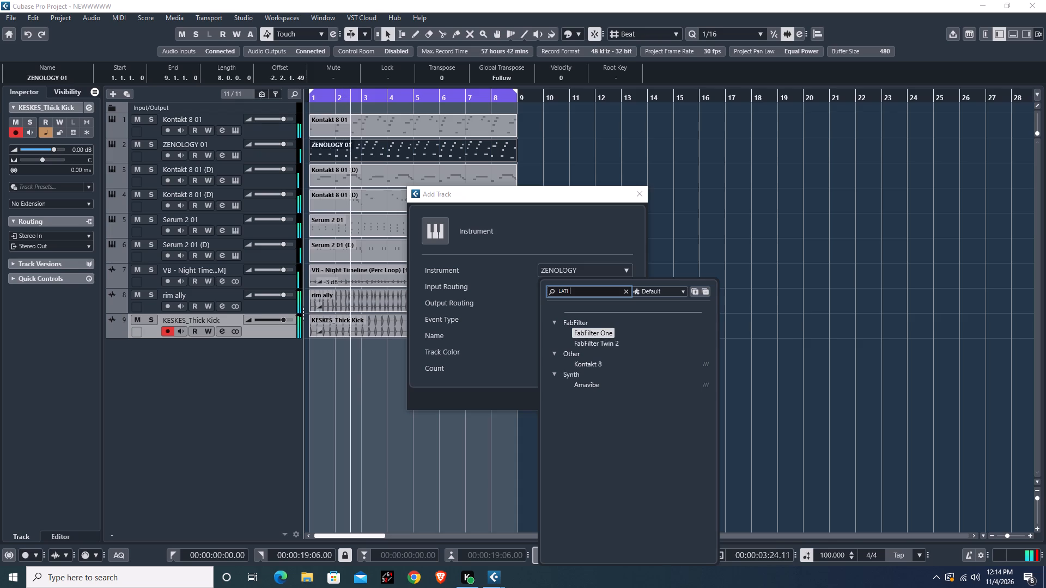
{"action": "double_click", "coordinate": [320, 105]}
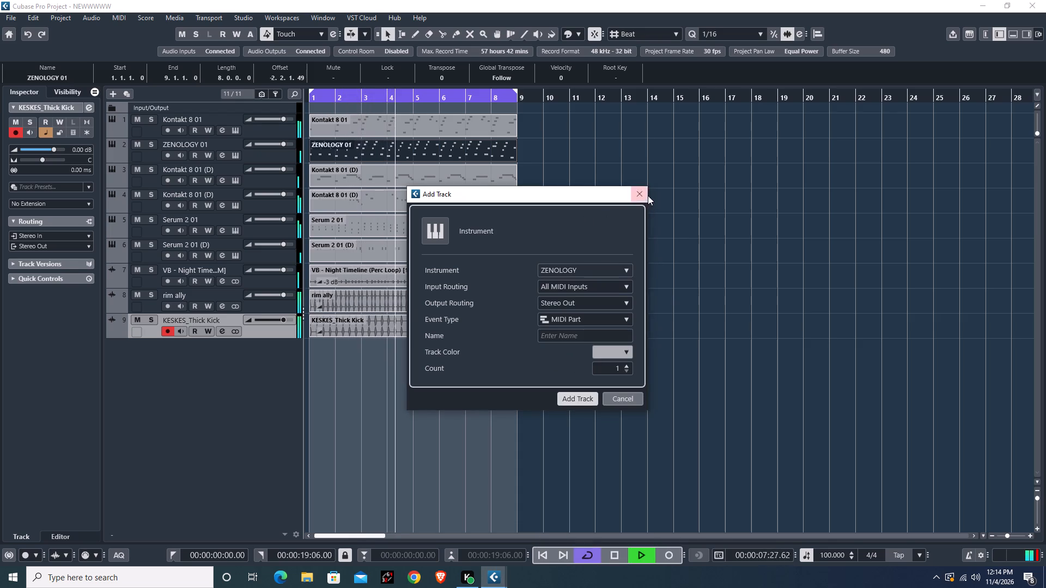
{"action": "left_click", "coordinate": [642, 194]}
Stop the loop playback.
{"action": "key", "text": "space"}
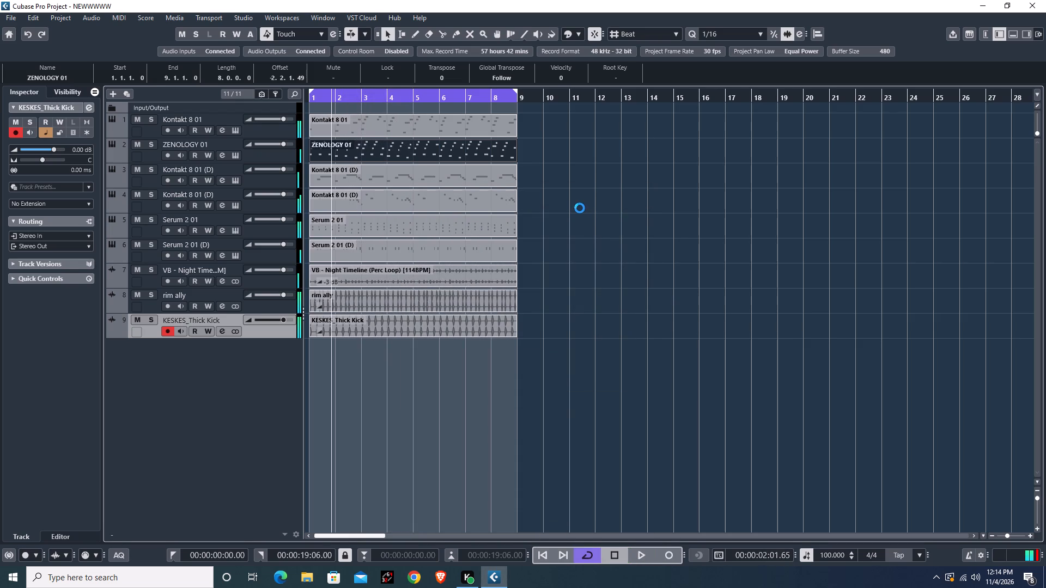
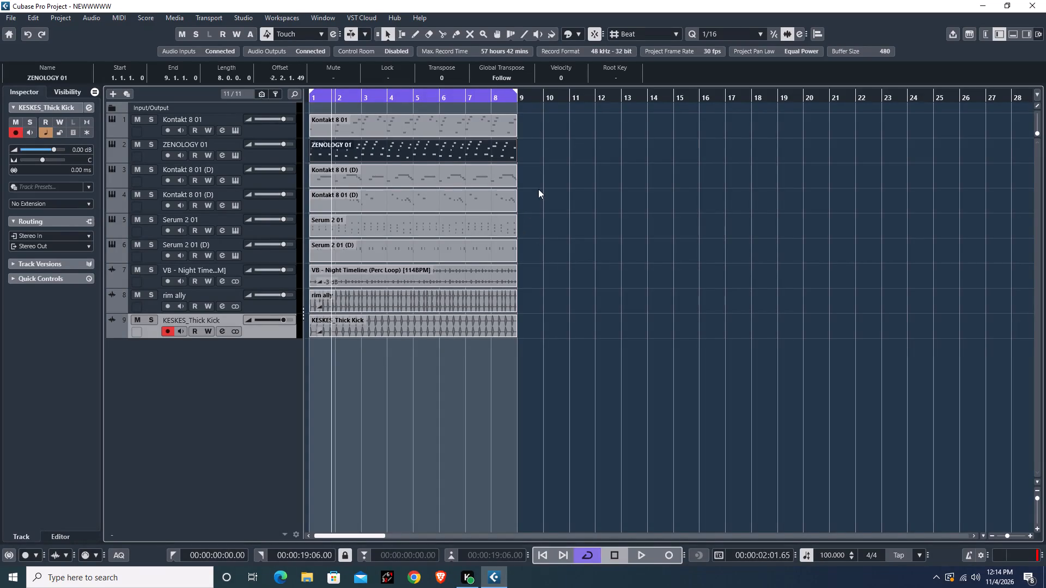
With the loop playing, raise the ZENOLOGY 01 track's volume to 3.71 dB.
{"action": "key", "text": "space"}
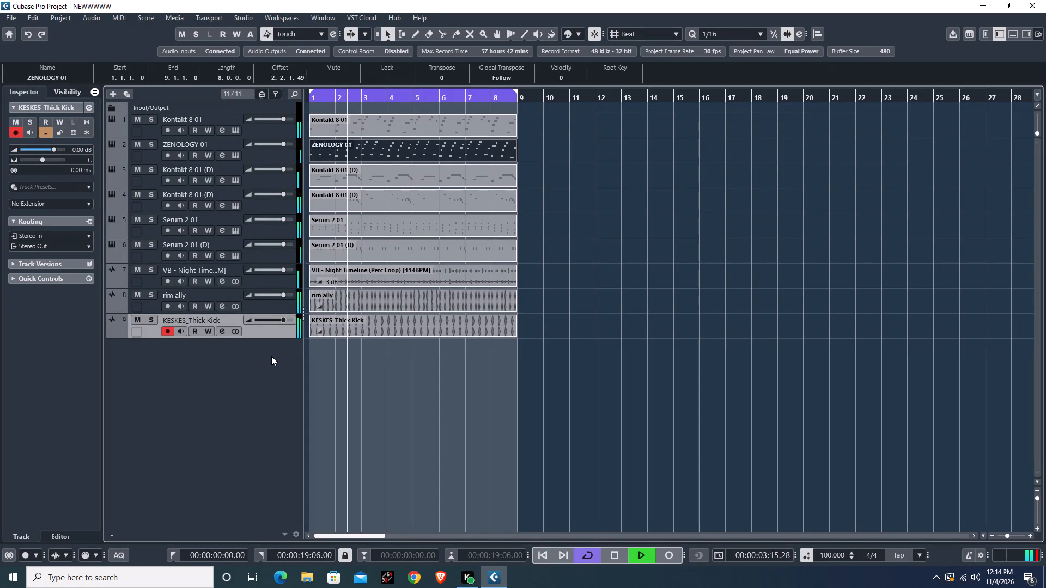
{"action": "right_click", "coordinate": [266, 347]}
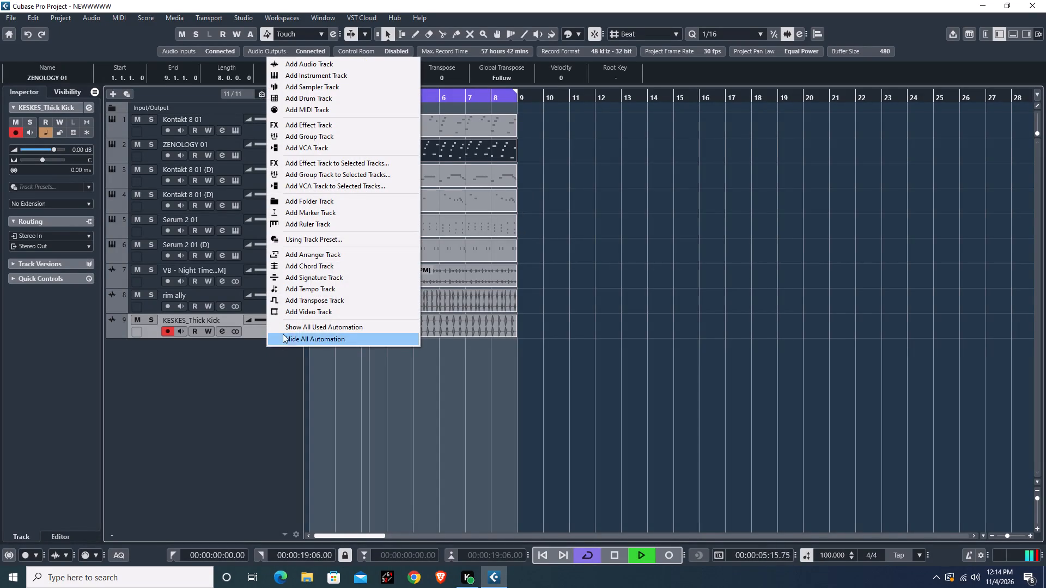
{"action": "left_click", "coordinate": [560, 156]}
{"action": "left_click", "coordinate": [281, 155]}
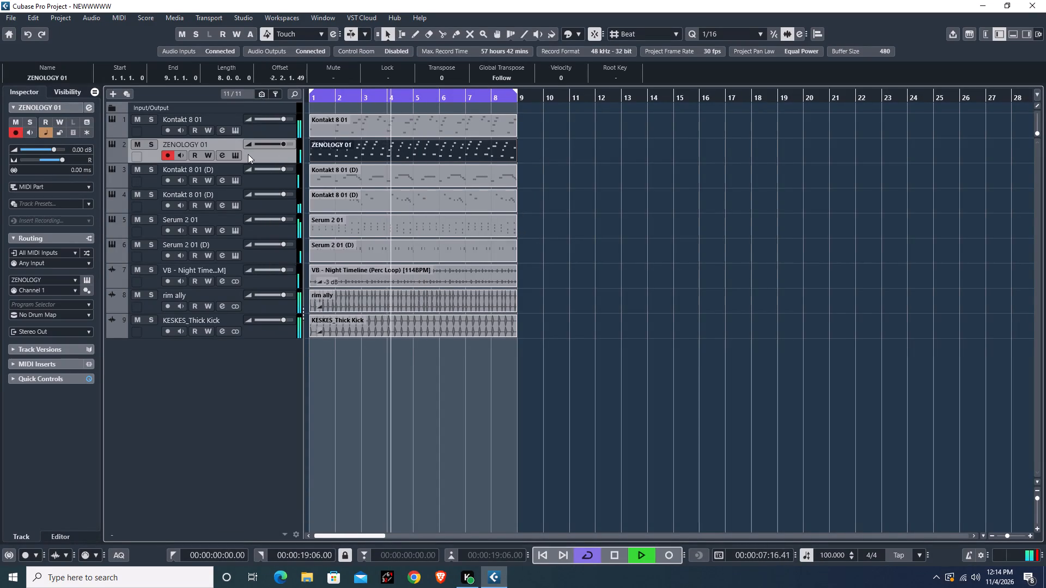
{"action": "left_click", "coordinate": [51, 148]}
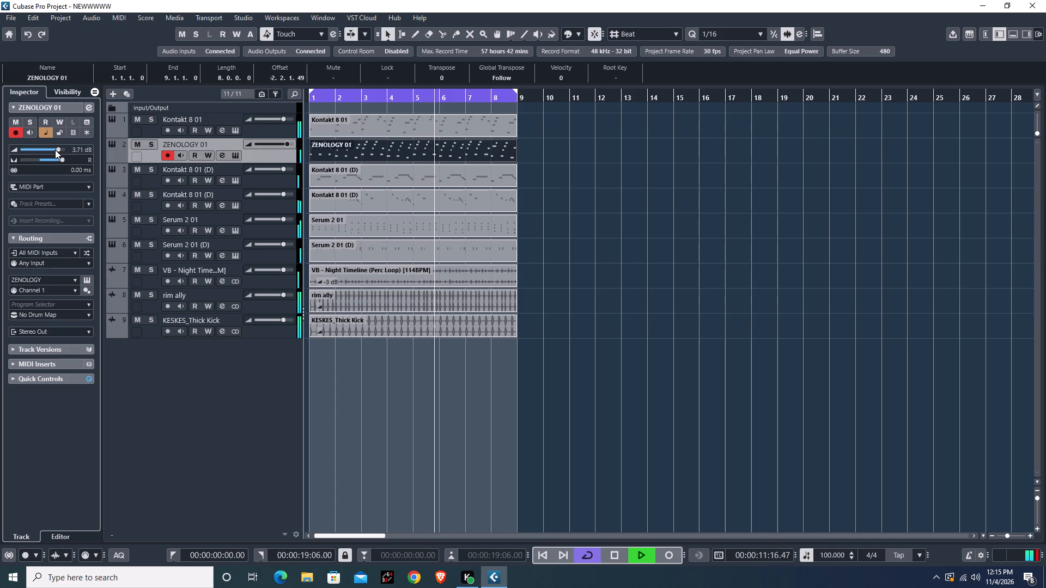
Solo and unsolo Serum 2 01 (D), Serum 2 01 and the lower Kontakt 8 01 (D) track in turn to check each layer.
{"action": "left_click", "coordinate": [290, 175]}
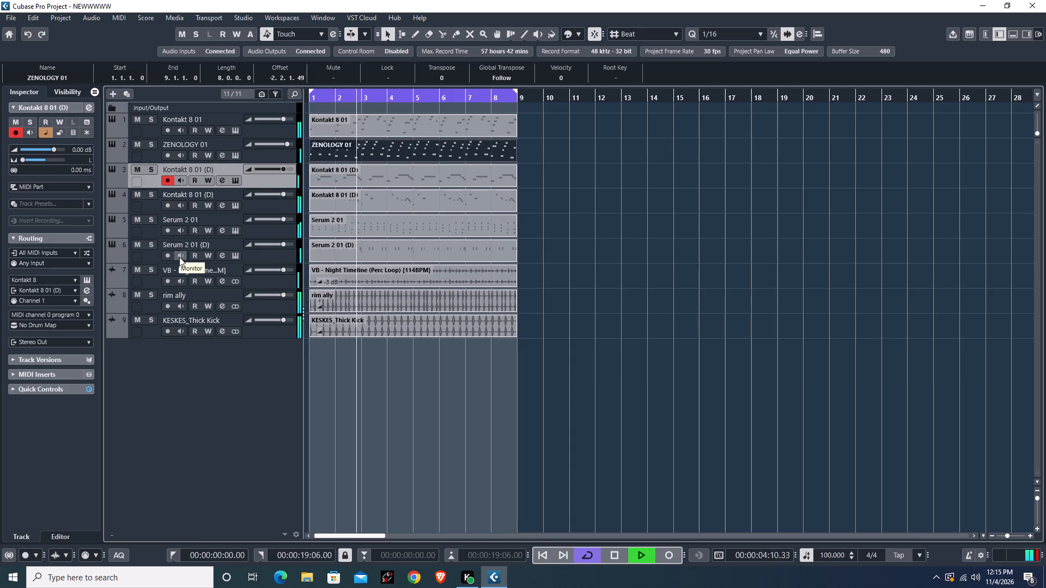
{"action": "left_click", "coordinate": [151, 247]}
{"action": "left_click", "coordinate": [151, 247]}
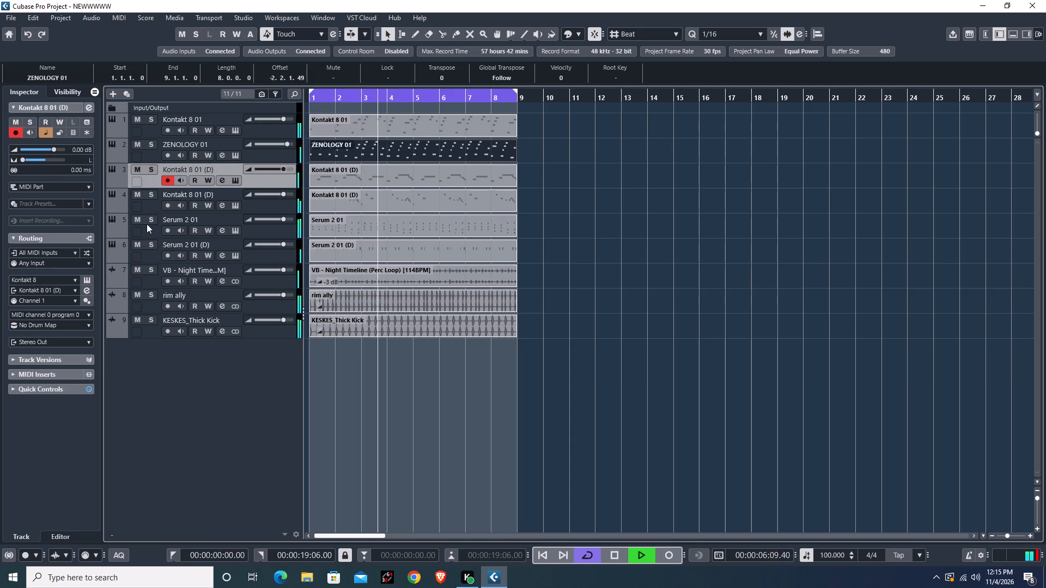
{"action": "left_click", "coordinate": [148, 220]}
{"action": "left_click", "coordinate": [148, 220]}
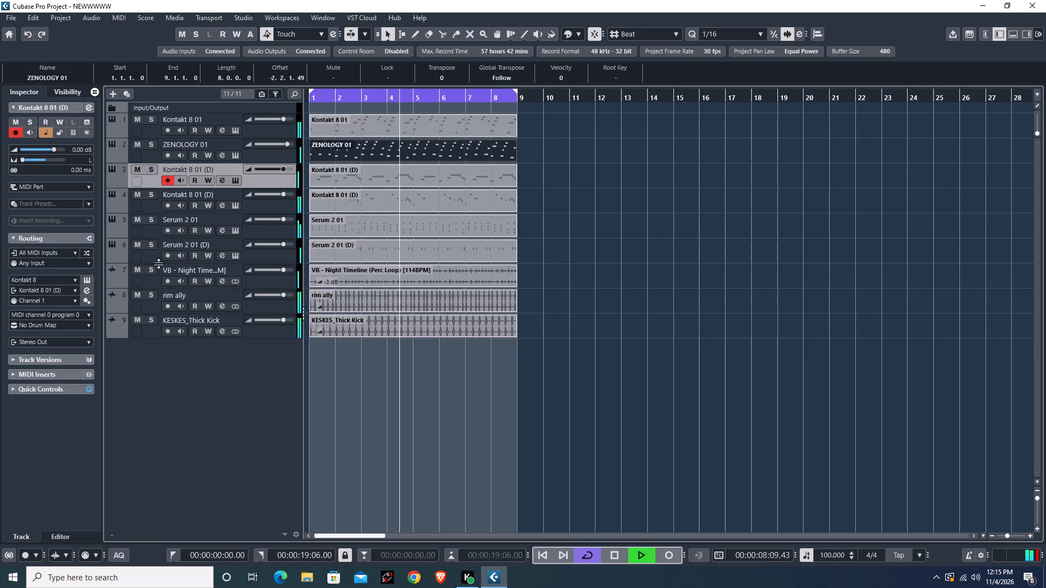
{"action": "left_click", "coordinate": [153, 195]}
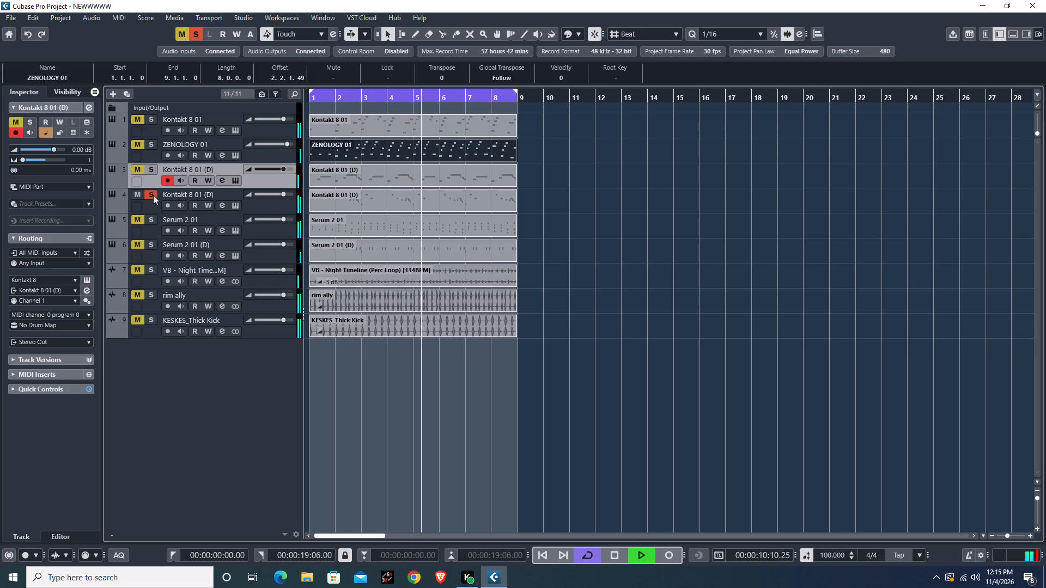
{"action": "left_click", "coordinate": [153, 195]}
Pan the lower Kontakt 8 01 (D) track, track 4, to L75.
{"action": "left_click", "coordinate": [261, 203]}
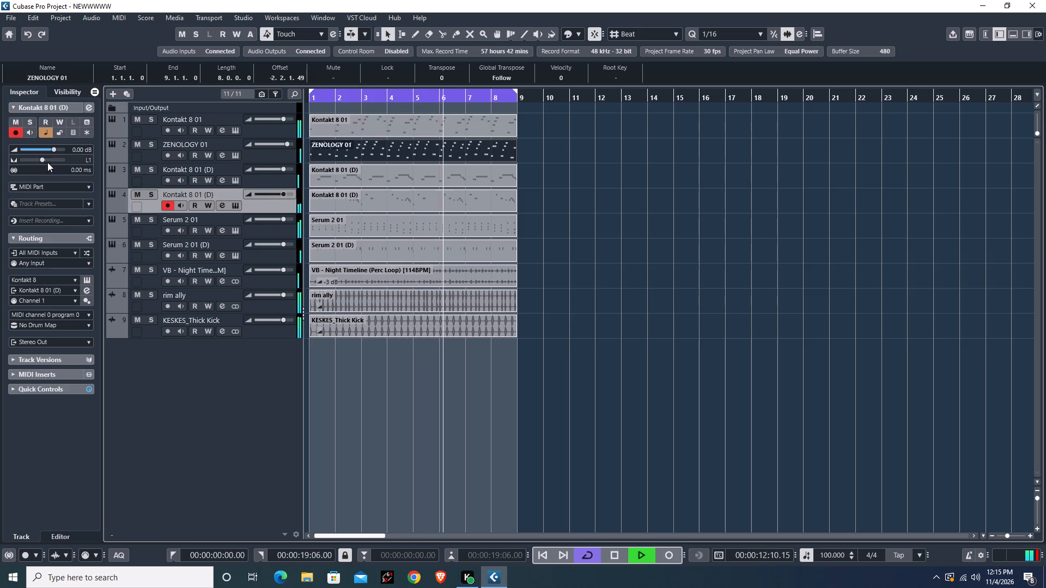
{"action": "left_click_drag", "start_coordinate": [41, 160], "coordinate": [27, 205]}
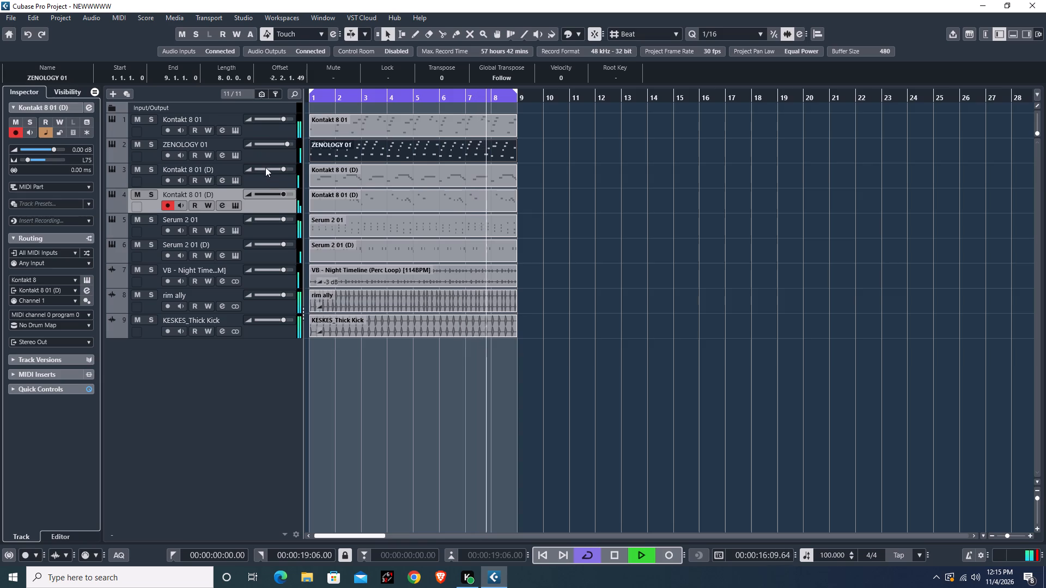
Pan the upper Kontakt 8 01 (D) track, track 3, fully to the right.
{"action": "left_click", "coordinate": [267, 179]}
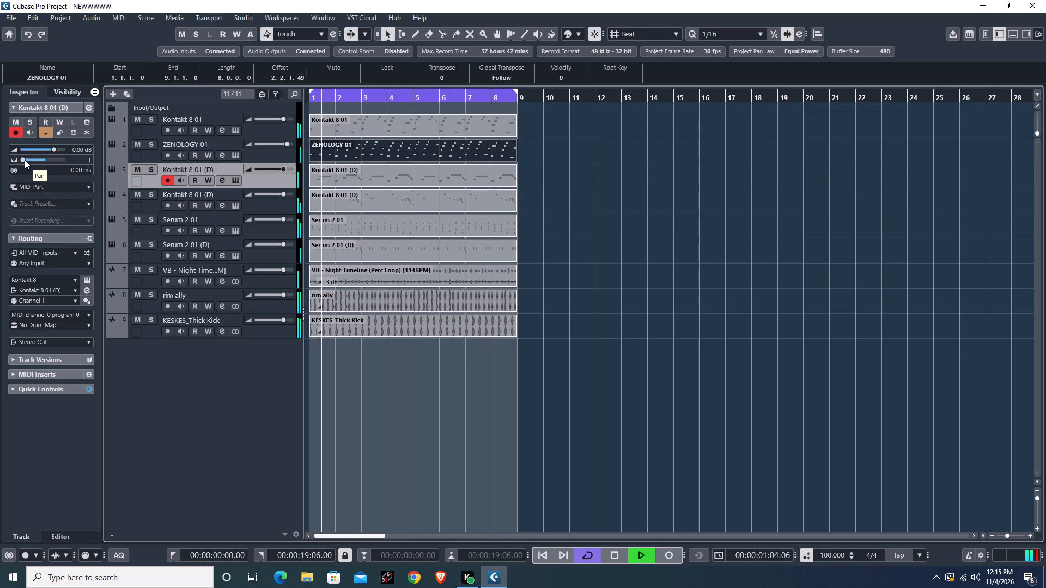
{"action": "left_click_drag", "start_coordinate": [25, 160], "coordinate": [77, 164]}
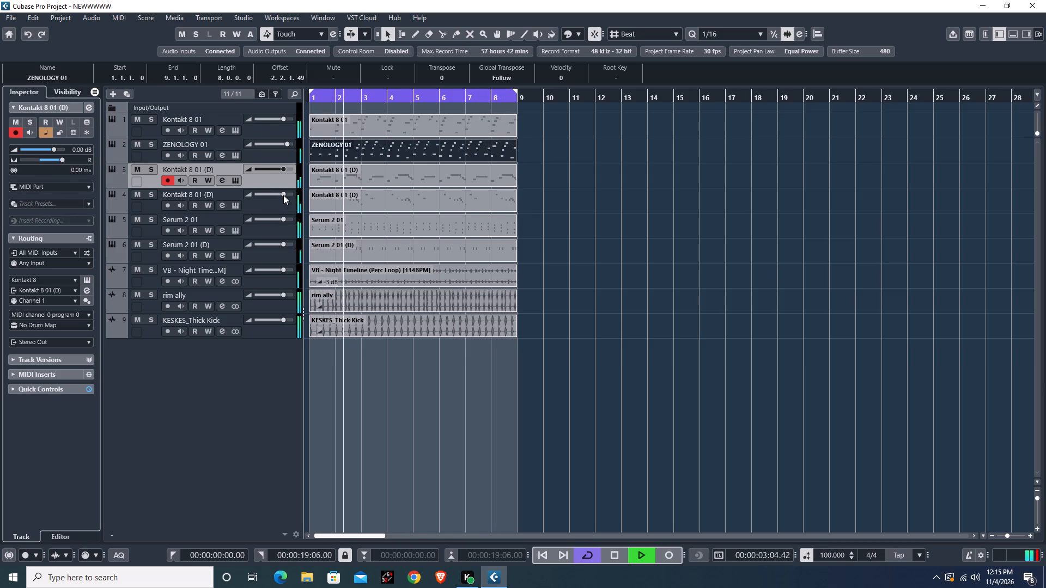
Pan the ZENOLOGY 01 track to L1, almost at centre.
{"action": "left_click", "coordinate": [254, 154]}
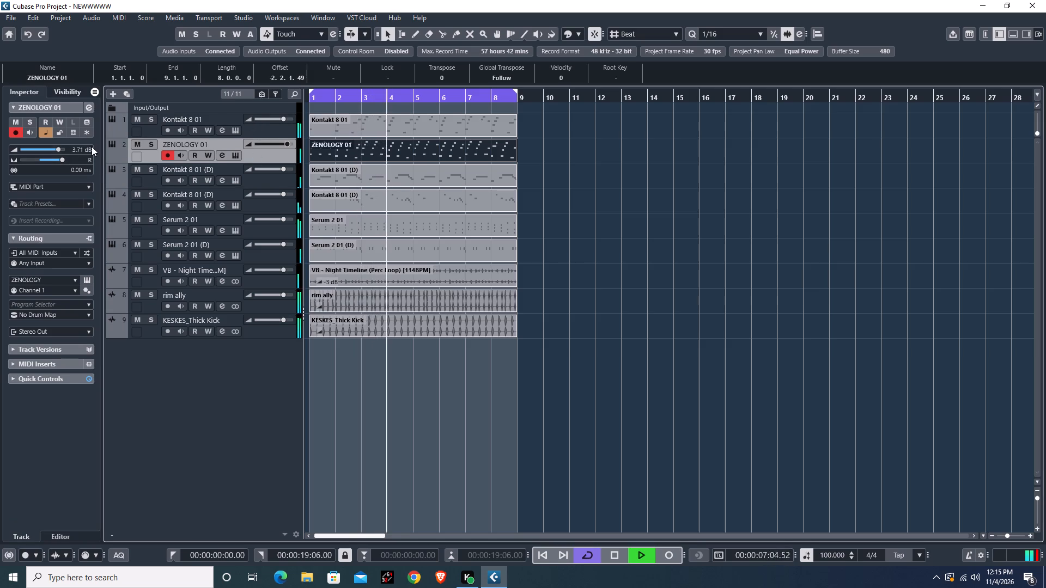
{"action": "left_click_drag", "start_coordinate": [51, 159], "coordinate": [42, 162]}
Deselect the ZENOLOGY 01 part and stop the playback.
{"action": "left_click", "coordinate": [545, 242]}
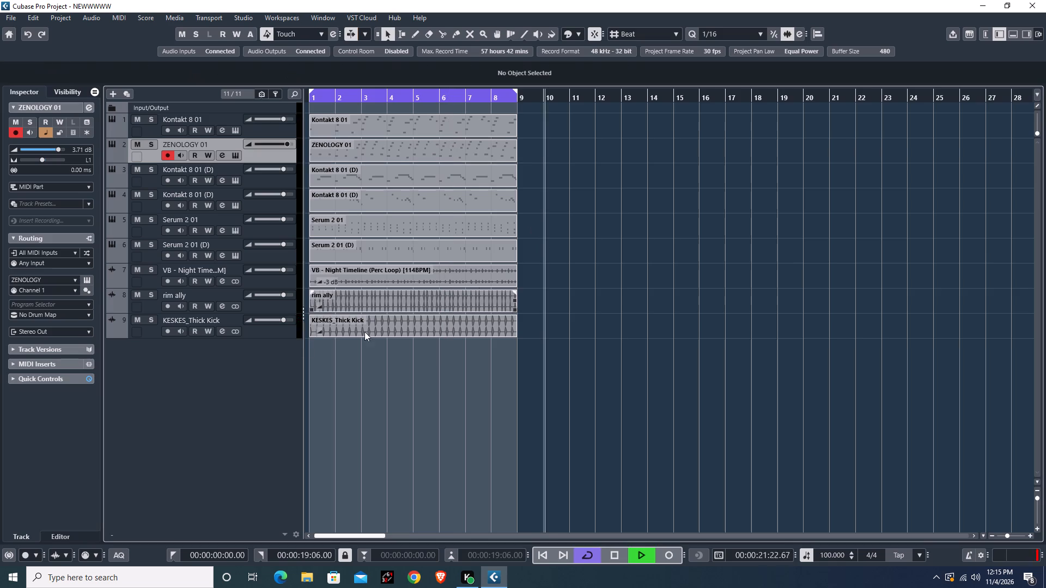
{"action": "key", "text": "space"}
Add an instrument track below KESKES_Thick Kick with Amavibe as its instrument.
{"action": "left_click", "coordinate": [285, 327]}
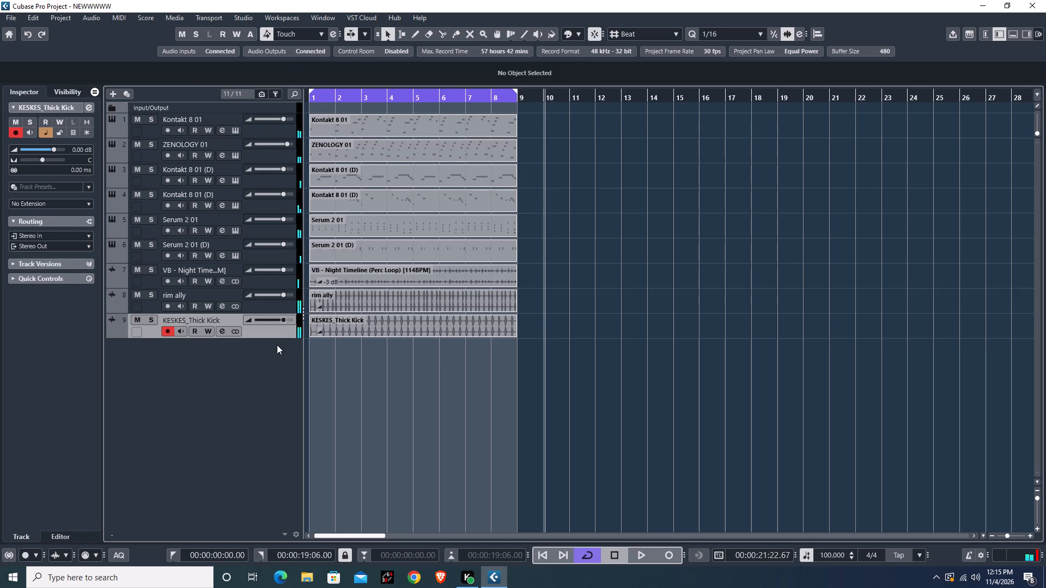
{"action": "right_click", "coordinate": [274, 345]}
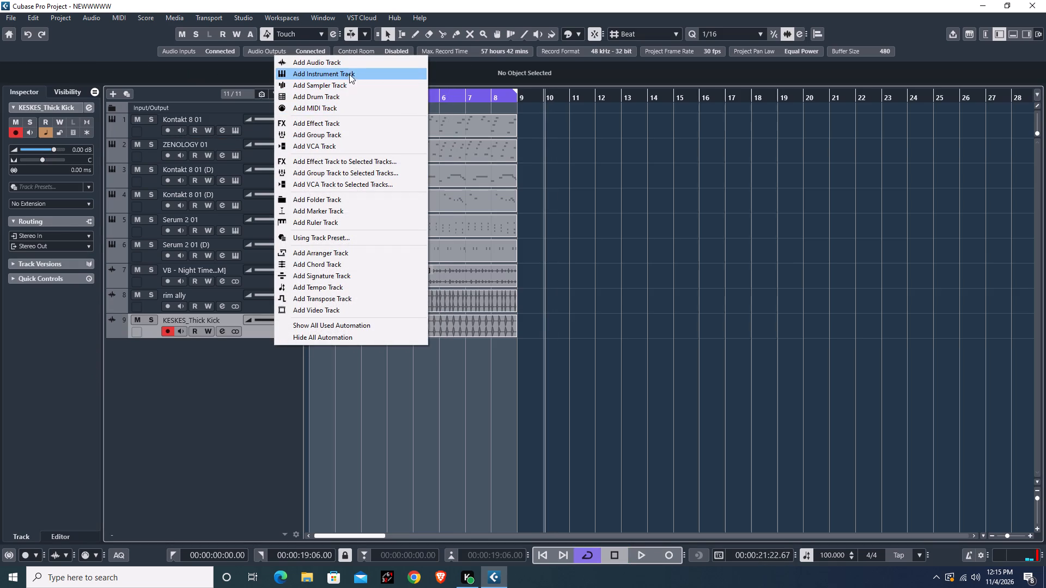
{"action": "left_click", "coordinate": [354, 73]}
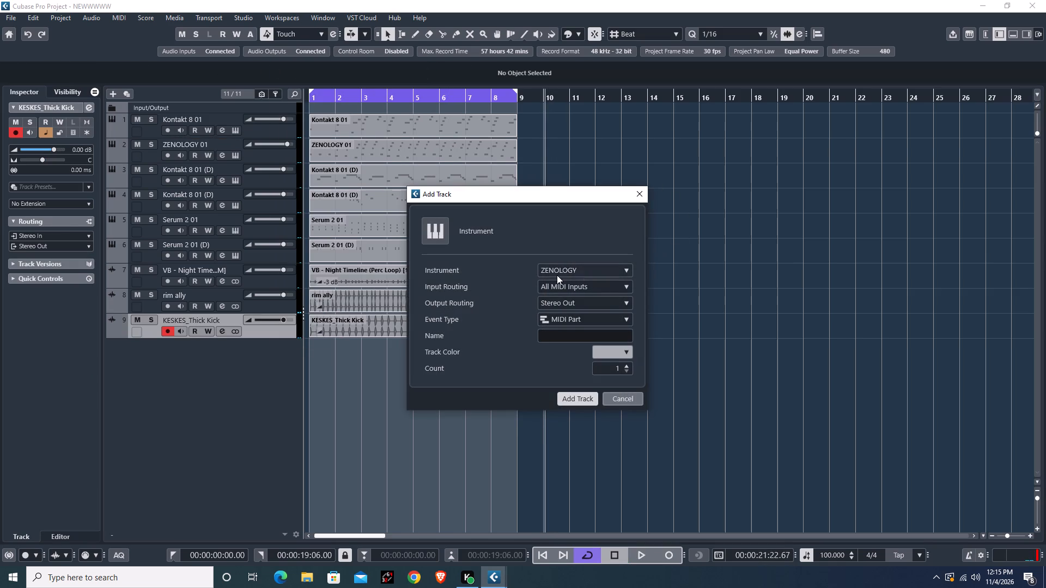
{"action": "left_click", "coordinate": [556, 271]}
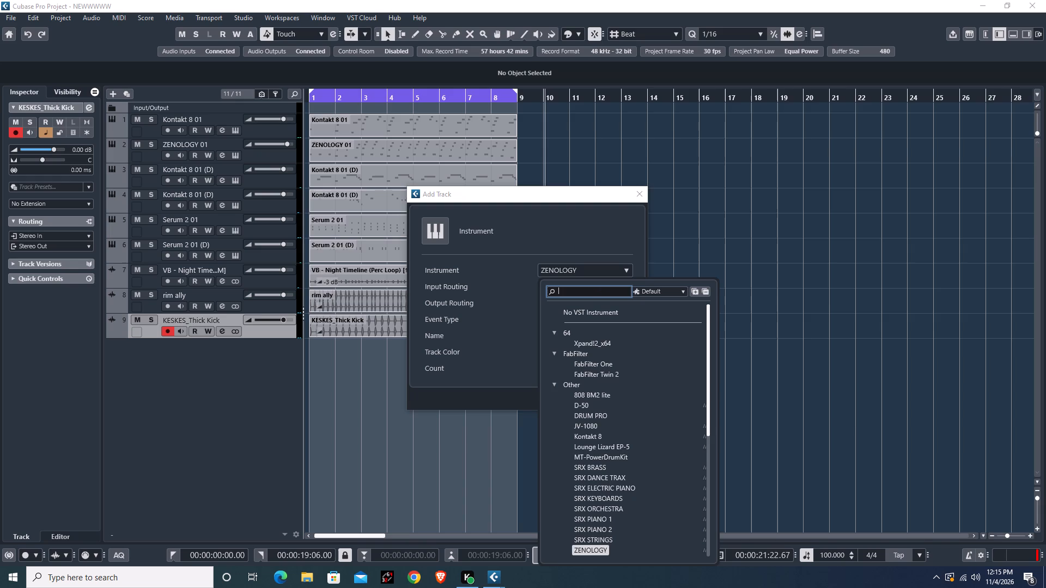
{"action": "key", "text": "a"}
{"action": "key", "text": "m"}
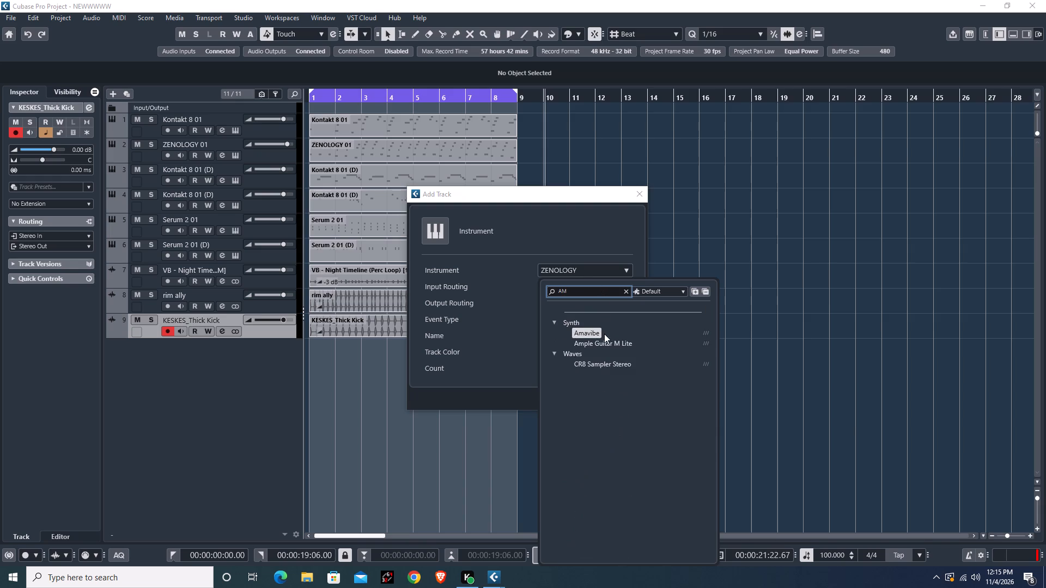
{"action": "left_click", "coordinate": [589, 328]}
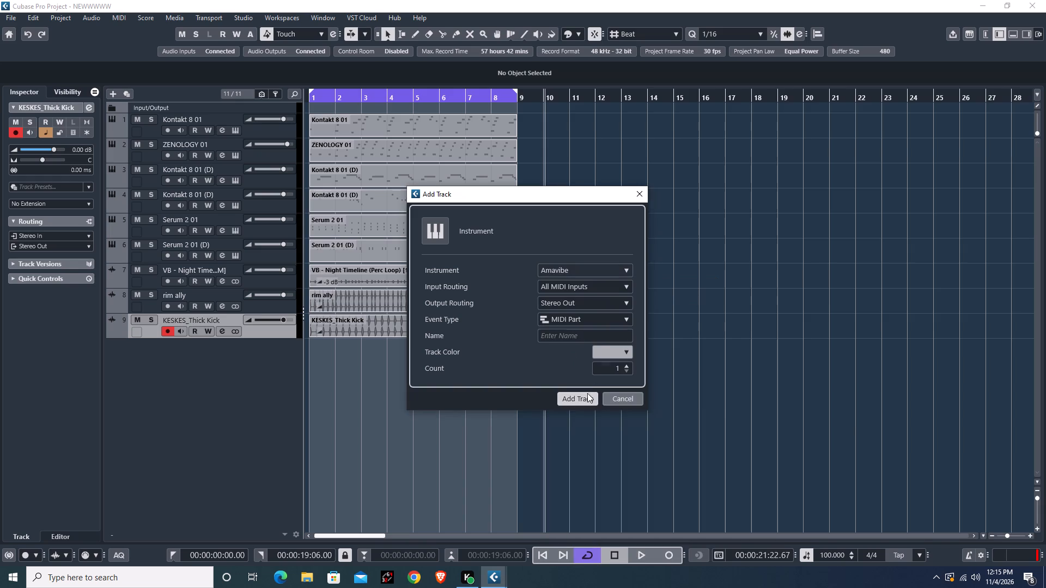
{"action": "left_click", "coordinate": [581, 400]}
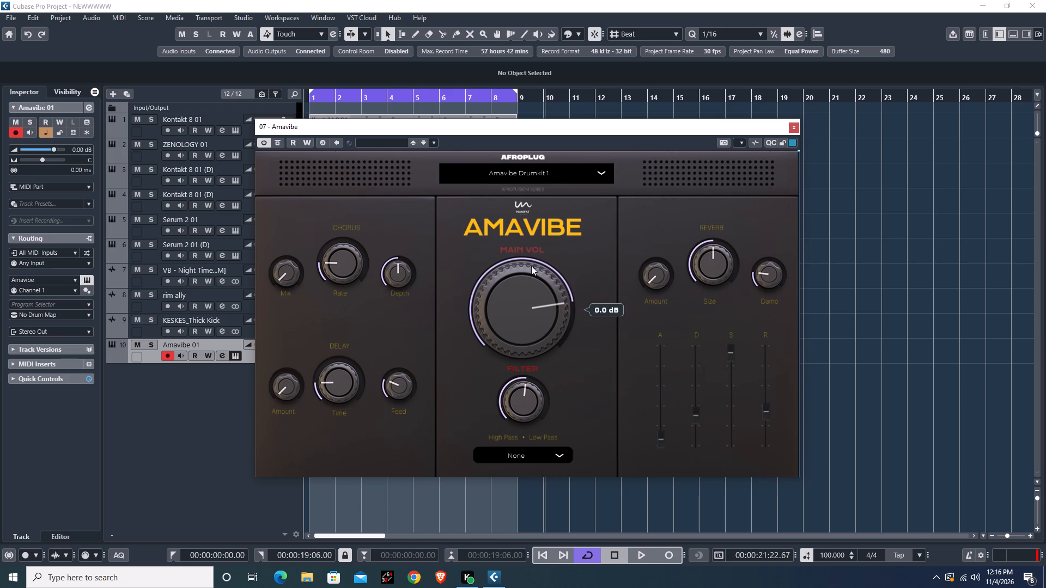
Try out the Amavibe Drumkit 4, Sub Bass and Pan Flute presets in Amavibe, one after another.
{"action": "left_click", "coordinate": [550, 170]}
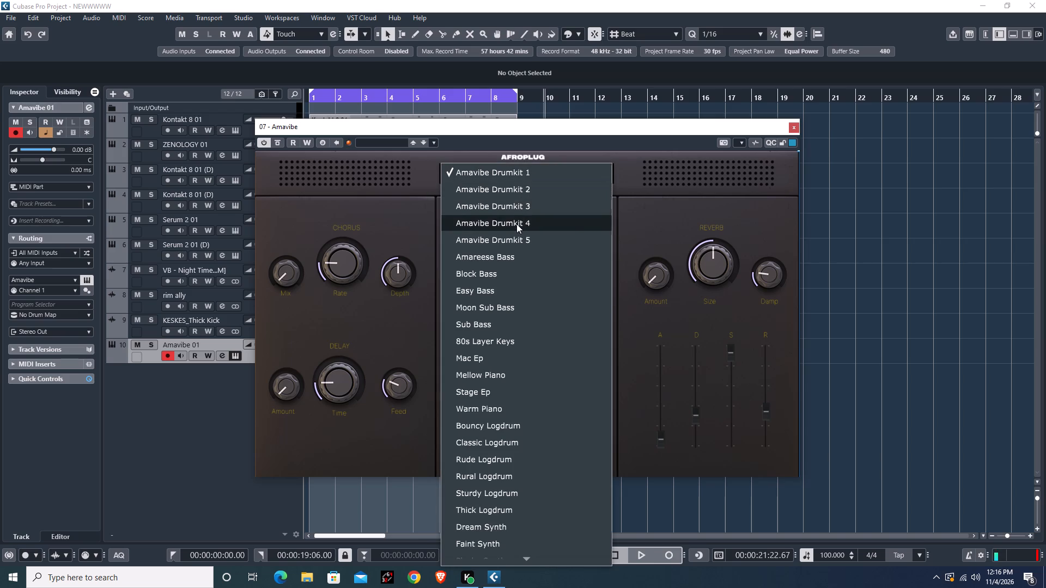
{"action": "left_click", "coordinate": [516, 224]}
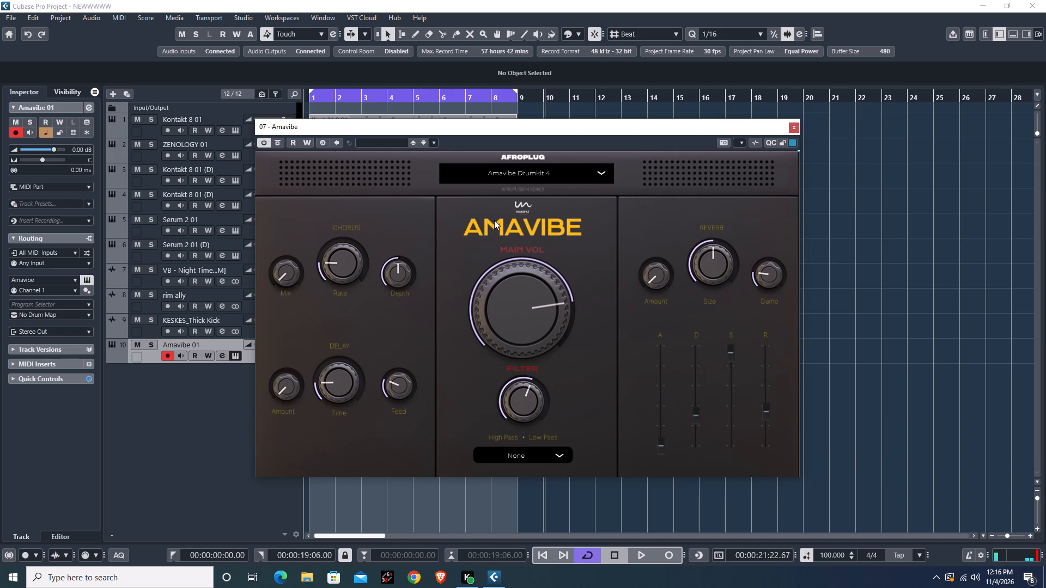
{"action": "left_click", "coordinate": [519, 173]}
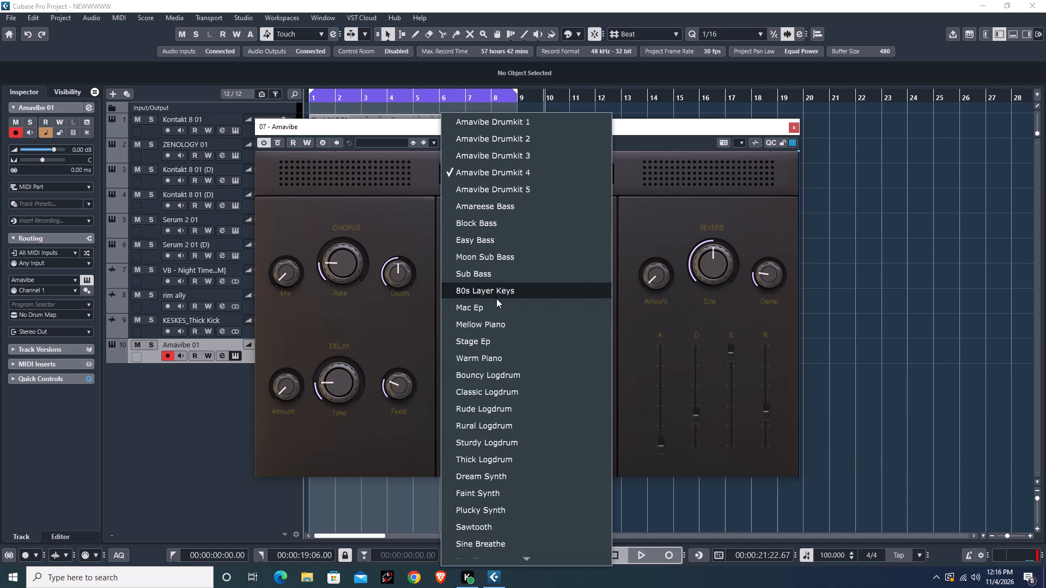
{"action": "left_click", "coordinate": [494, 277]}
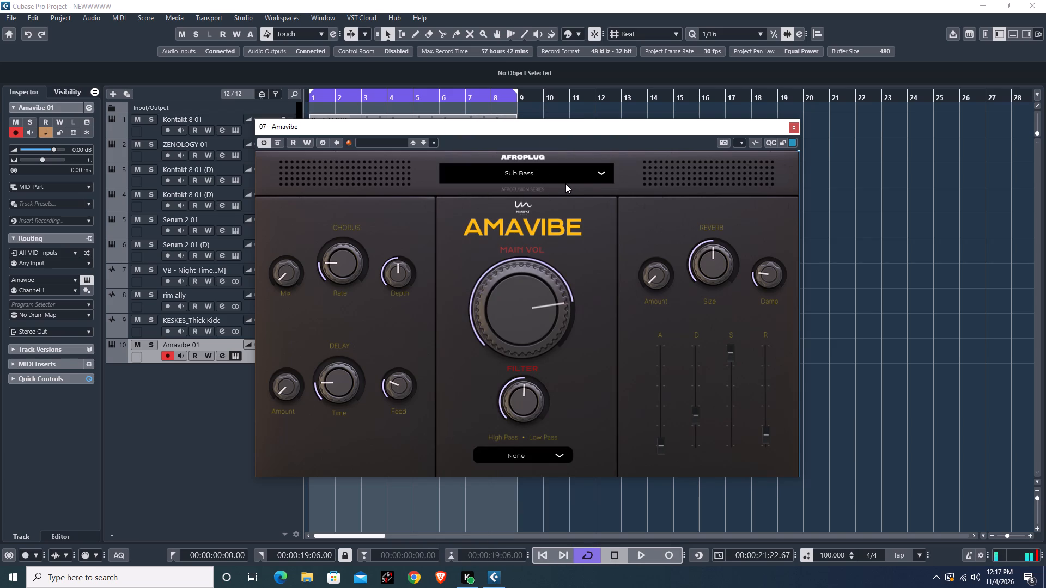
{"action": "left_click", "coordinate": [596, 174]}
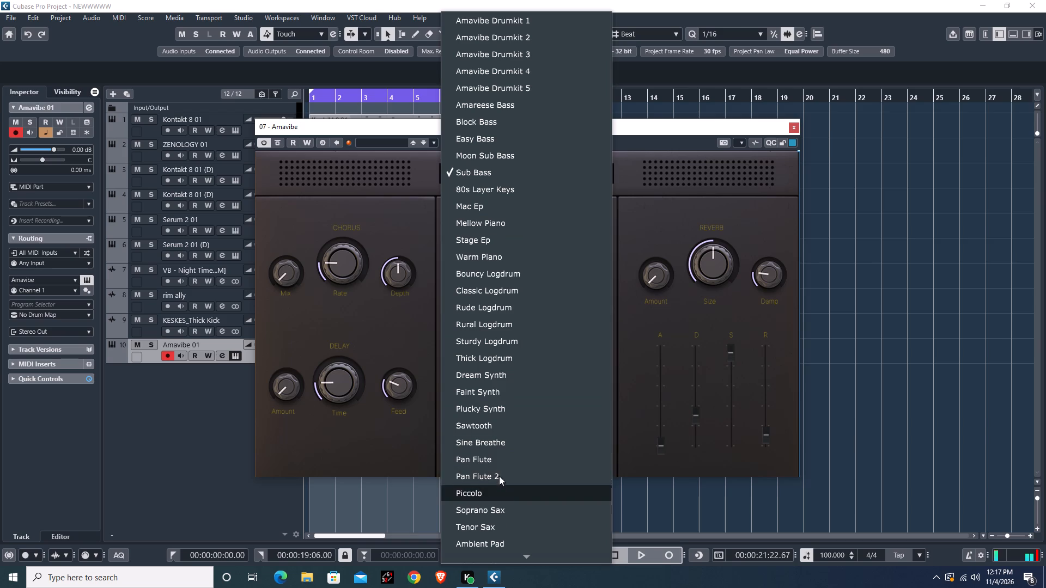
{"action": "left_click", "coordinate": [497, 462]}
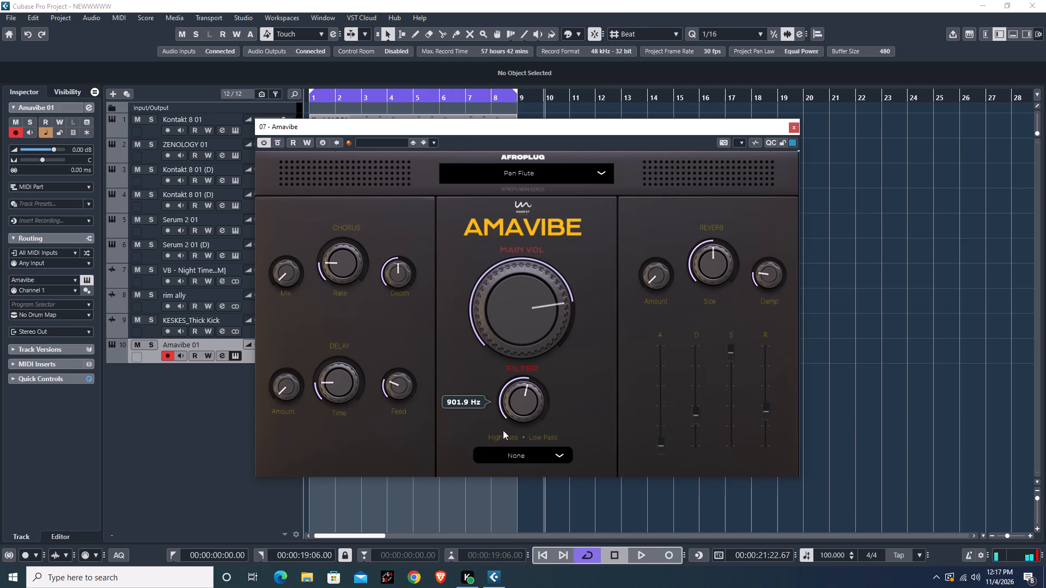
Load the Soprano Sax preset in Amavibe.
{"action": "left_click", "coordinate": [531, 174]}
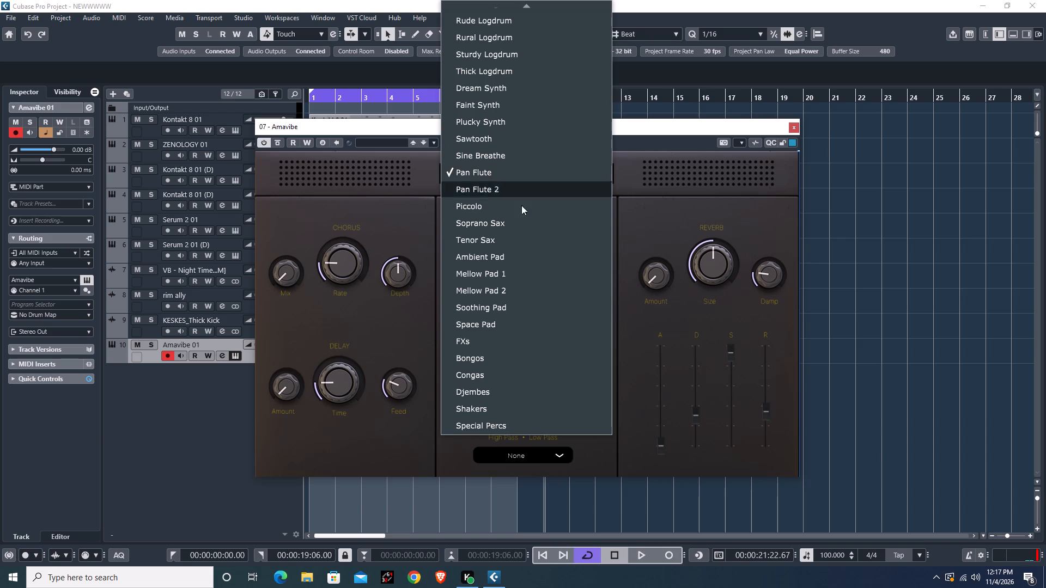
{"action": "scroll", "coordinate": [492, 409], "scroll_direction": "down", "scroll_amount": 5}
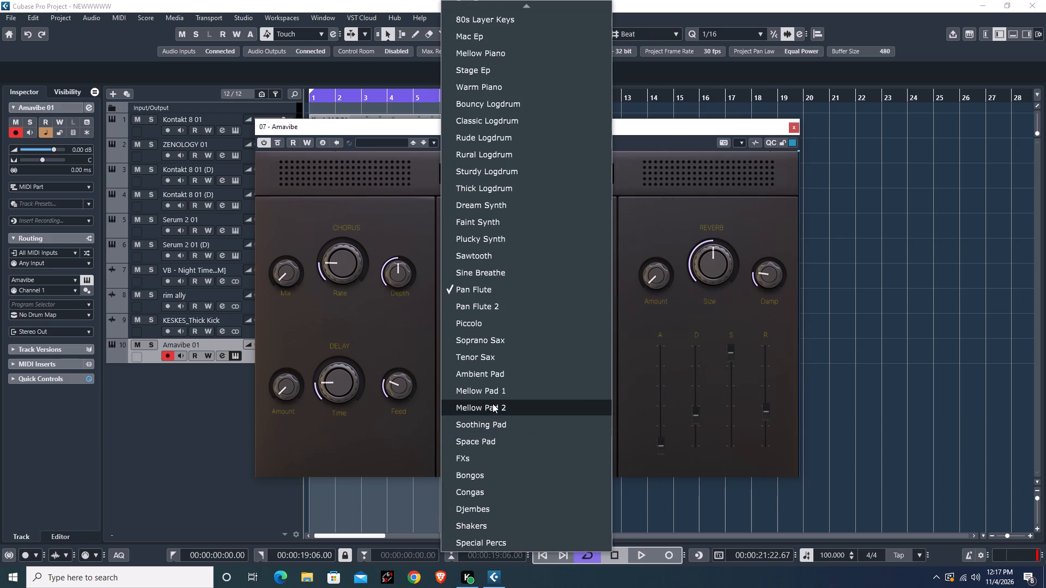
{"action": "scroll", "coordinate": [492, 403], "scroll_direction": "down", "scroll_amount": 2}
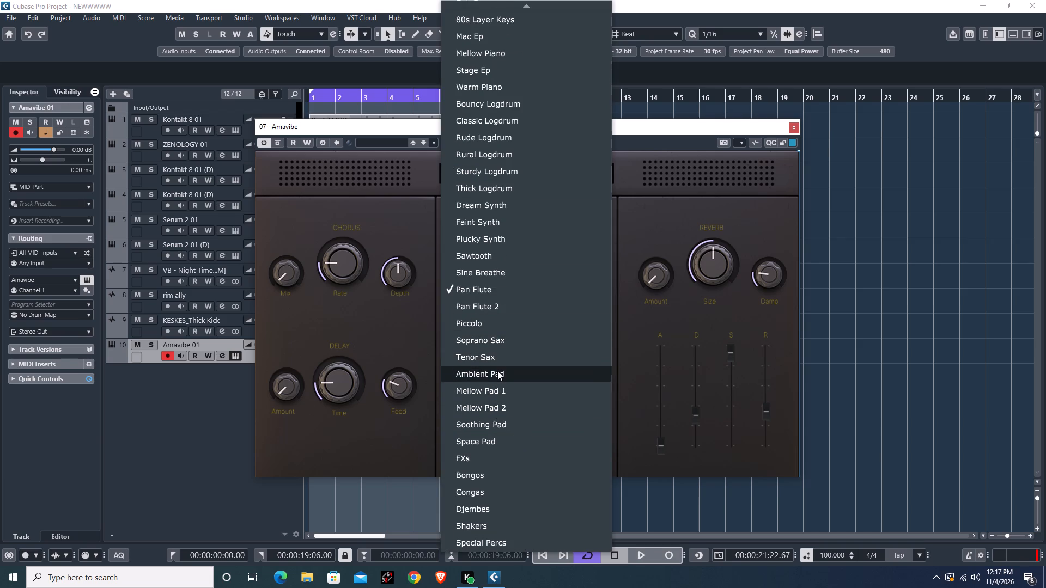
{"action": "left_click", "coordinate": [494, 341]}
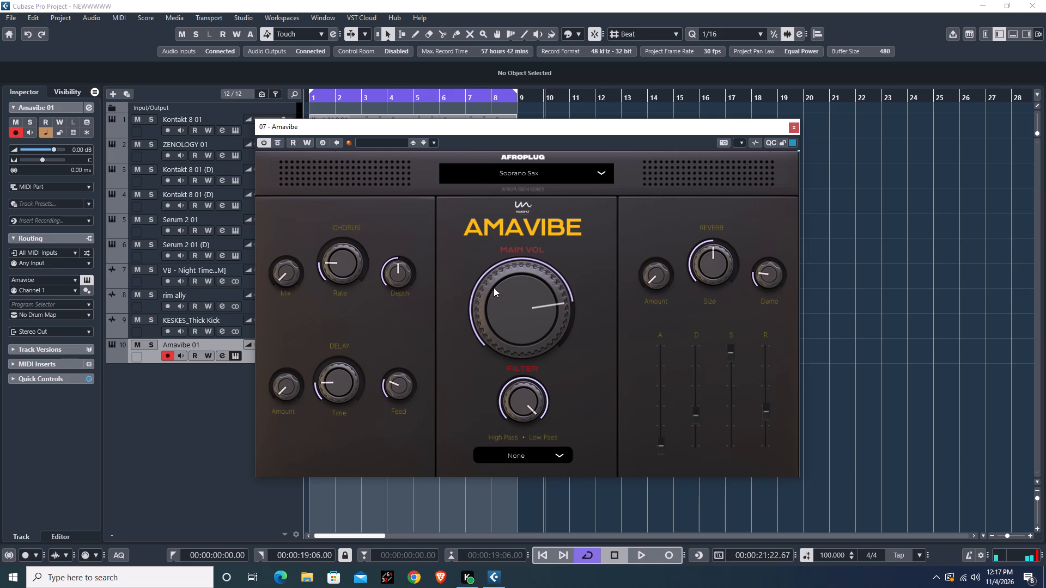
Shape the Soprano Sax sound by raising its main volume above 0 dB and reducing the reverb size below 50%.
{"action": "left_click_drag", "start_coordinate": [501, 303], "coordinate": [507, 283]}
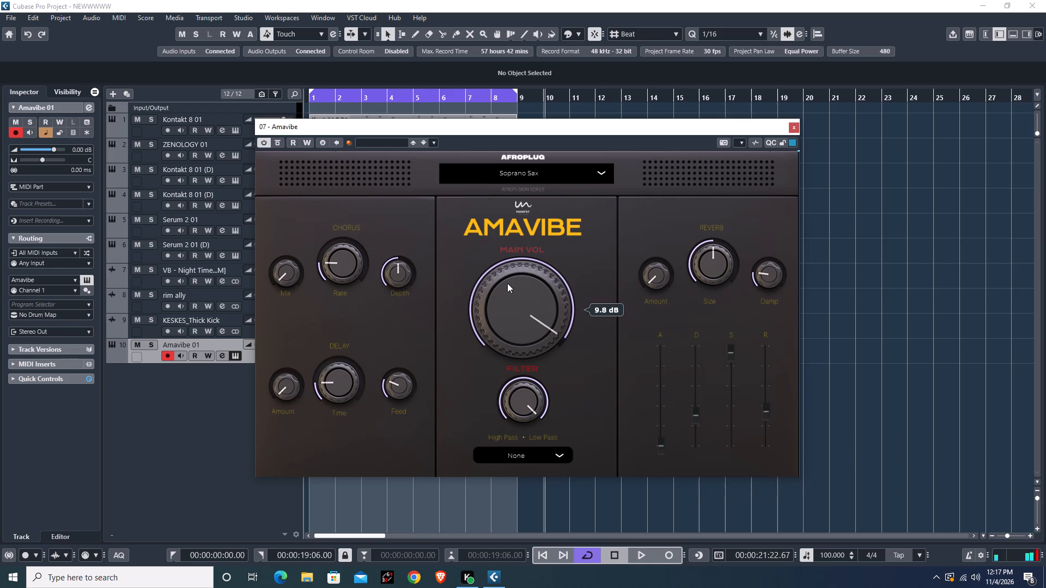
{"action": "left_click_drag", "start_coordinate": [507, 283], "coordinate": [507, 288]}
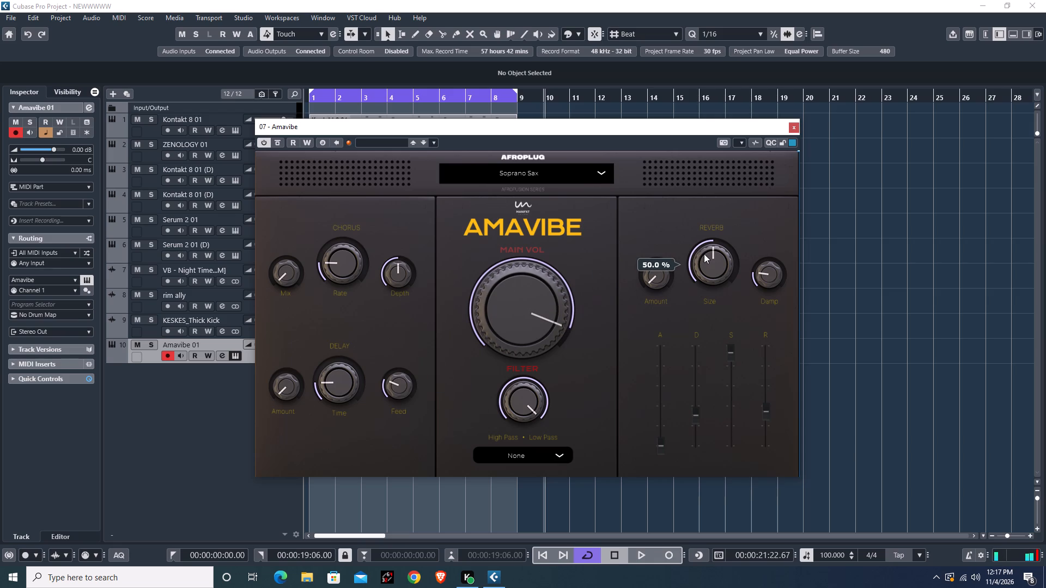
{"action": "left_click_drag", "start_coordinate": [704, 254], "coordinate": [704, 272]}
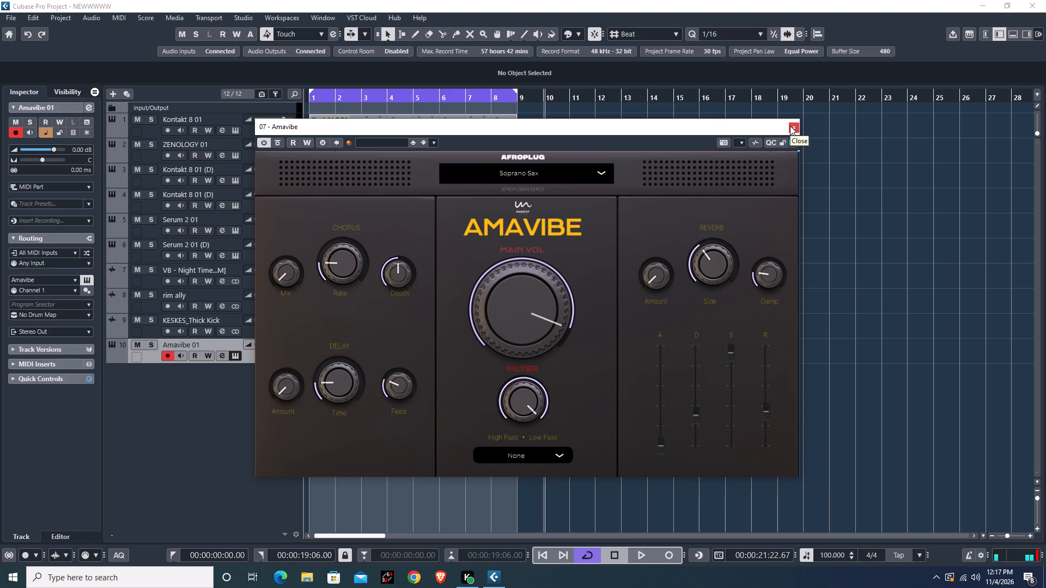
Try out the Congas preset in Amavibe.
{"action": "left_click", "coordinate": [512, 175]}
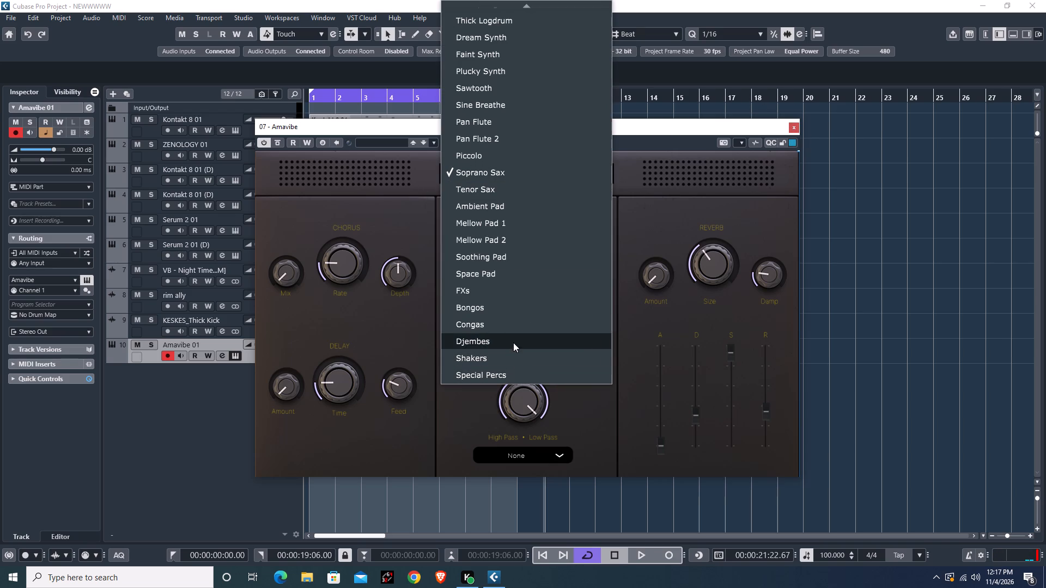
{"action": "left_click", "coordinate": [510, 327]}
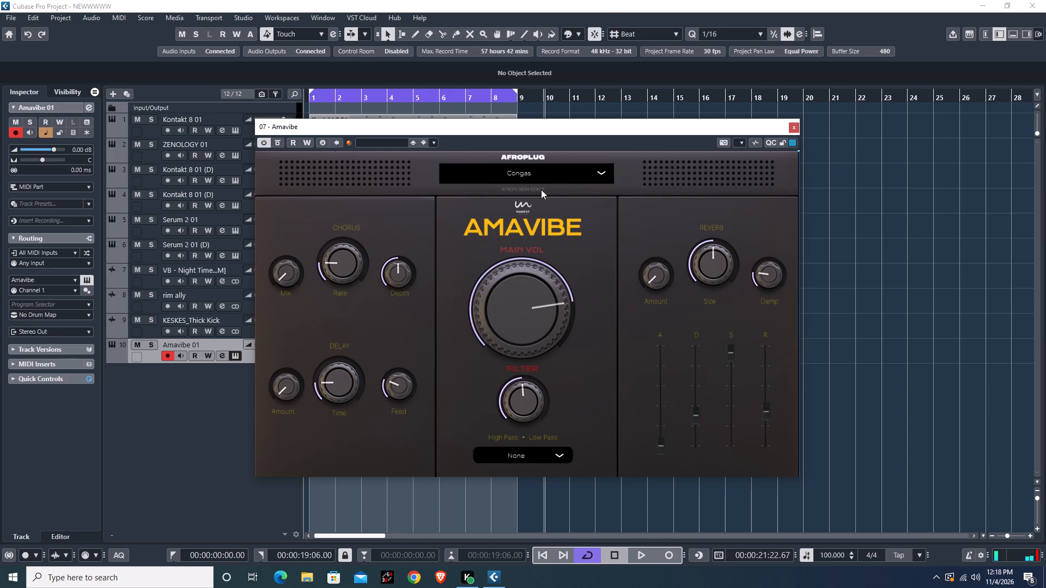
Load the Mellow Pad 1 preset in Amavibe and close the instrument window.
{"action": "left_click", "coordinate": [542, 172]}
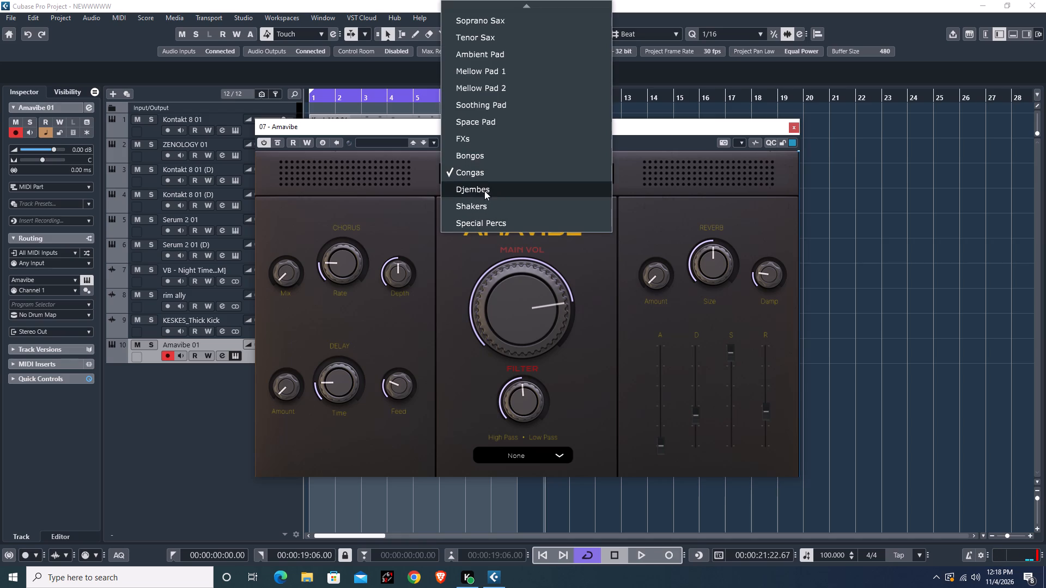
{"action": "left_click", "coordinate": [500, 70]}
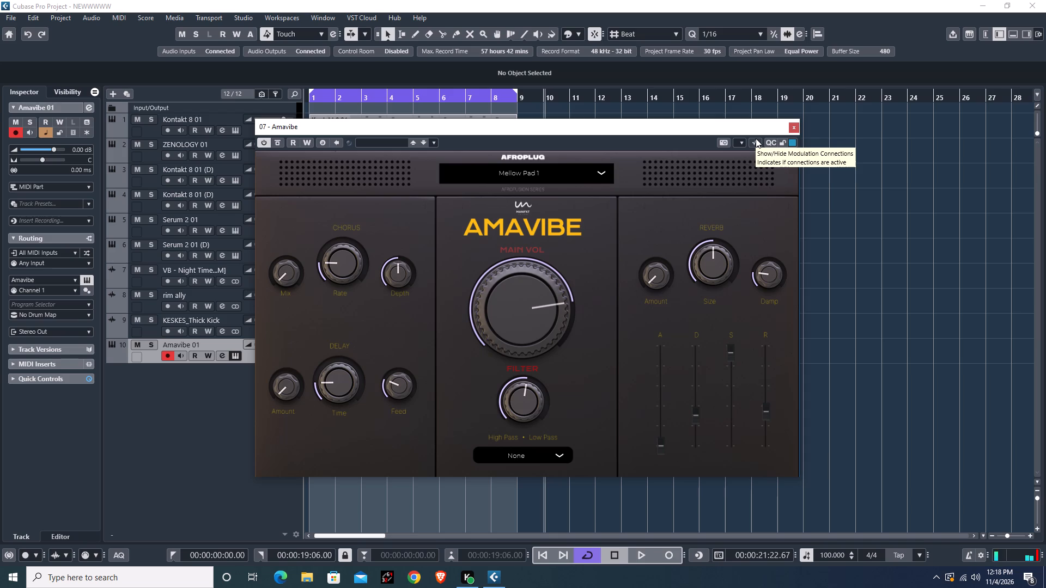
{"action": "left_click", "coordinate": [792, 127]}
Duplicate the eight-bar clips of all nine tracks from Kontakt 8 01 to KESKES_Thick Kick 14 times, back to back up to bar 121.
{"action": "left_click_drag", "start_coordinate": [536, 130], "coordinate": [483, 288]}
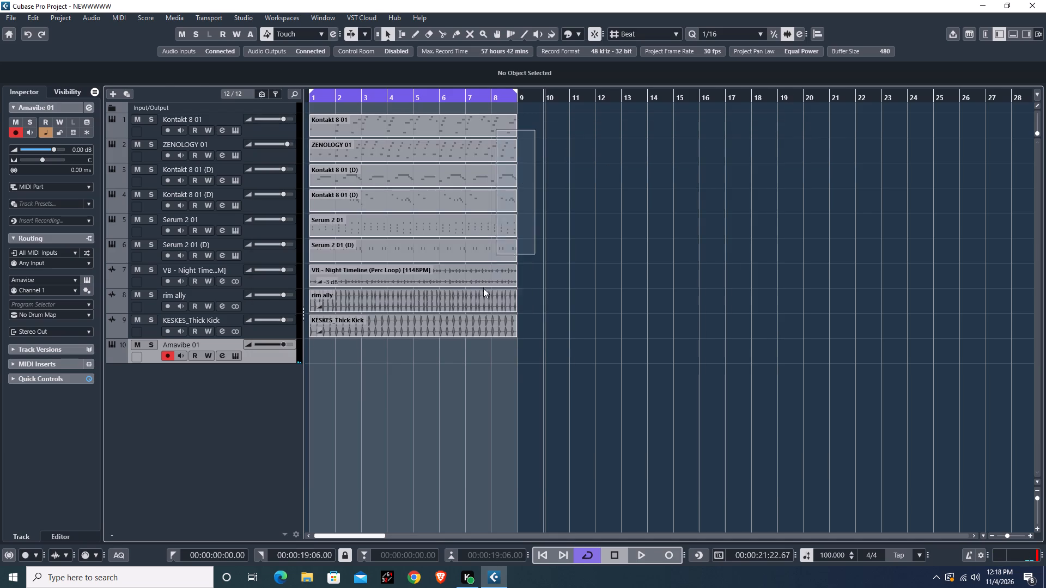
{"action": "left_click_drag", "start_coordinate": [483, 288], "coordinate": [419, 378]}
{"action": "scroll", "coordinate": [691, 232], "scroll_direction": "up", "scroll_amount": 7}
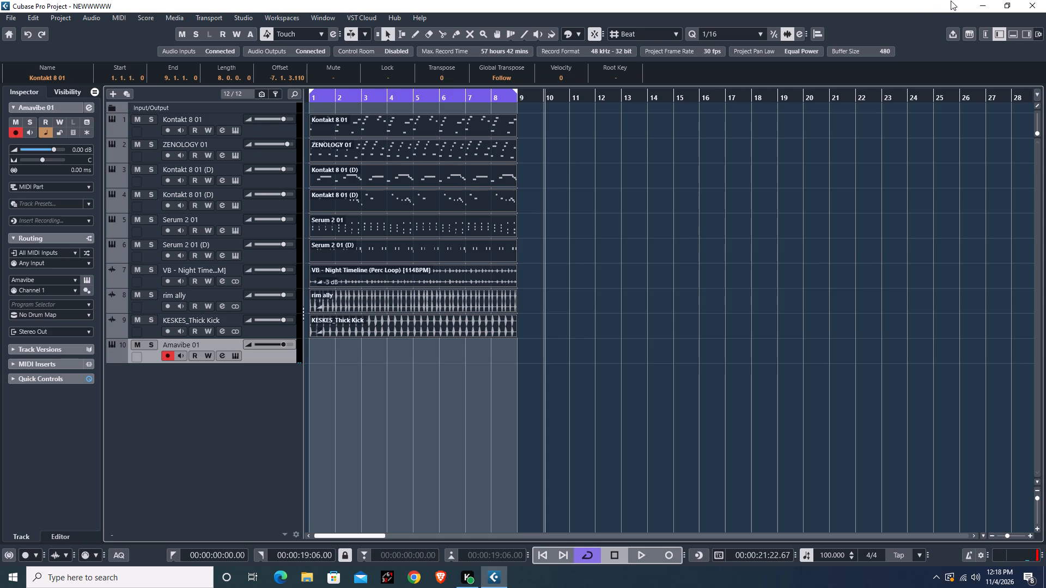
{"action": "key", "text": "g"}
{"action": "key", "text": "g"}
{"action": "key", "text": "g"}
{"action": "key", "text": "g"}
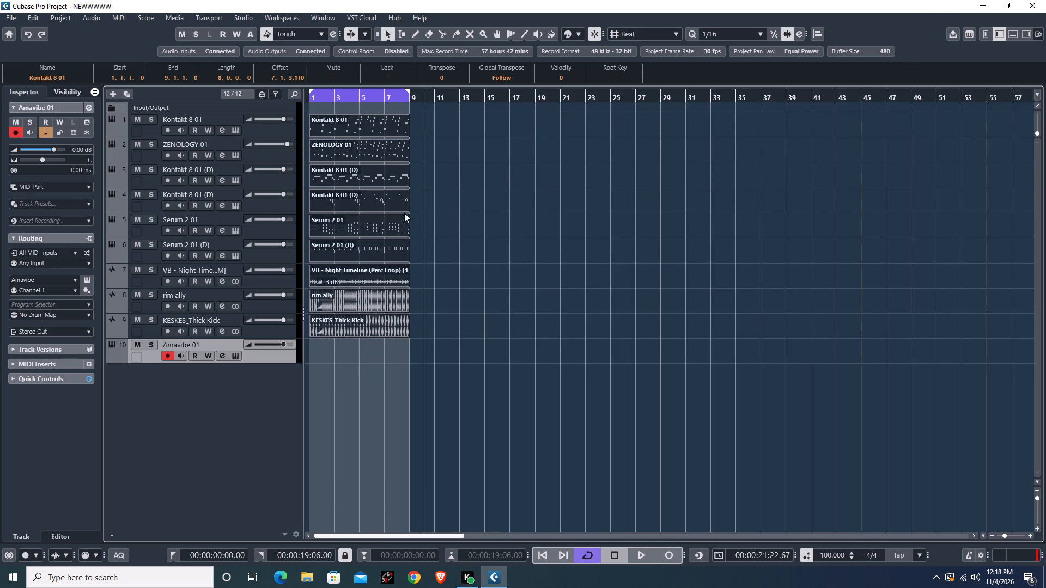
{"action": "key", "text": "g"}
{"action": "key", "text": "g"}
{"action": "key", "text": "g"}
{"action": "key", "text": "g"}
{"action": "key", "text": "g"}
{"action": "key", "text": "g"}
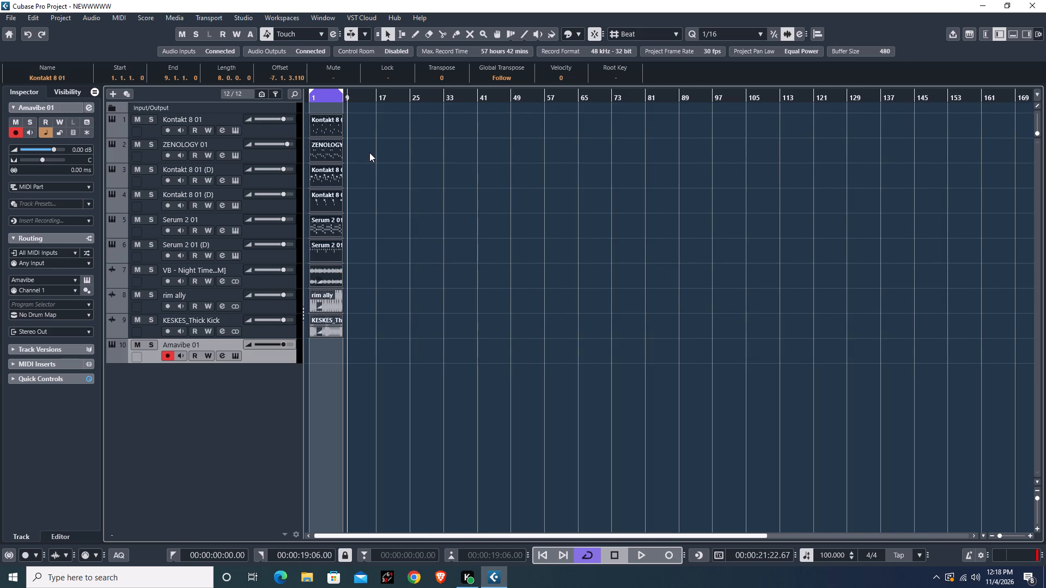
{"action": "key", "text": "ctrl+d"}
{"action": "key", "text": "ctrl+d"}
{"action": "key", "text": "ctrl+d"}
{"action": "key", "text": "ctrl+d"}
{"action": "key", "text": "ctrl+d"}
{"action": "key", "text": "ctrl+d"}
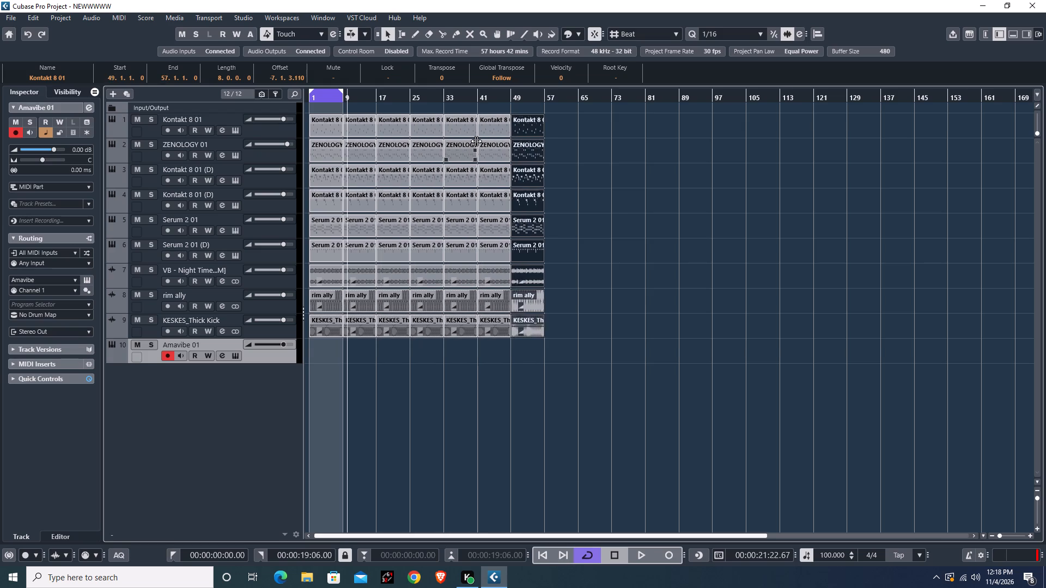
{"action": "key", "text": "ctrl+d"}
{"action": "key", "text": "ctrl+d"}
{"action": "key", "text": "ctrl+d"}
{"action": "key", "text": "ctrl+d"}
{"action": "key", "text": "ctrl+d"}
{"action": "key", "text": "ctrl+d"}
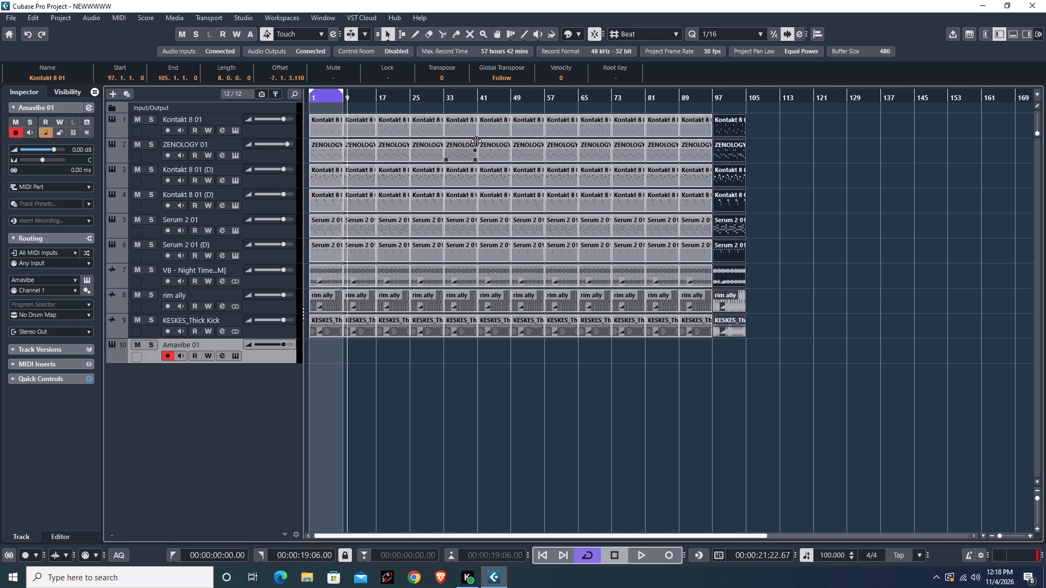
{"action": "key", "text": "ctrl+d"}
{"action": "key", "text": "ctrl+d"}
Play the project while extending the end of the cycle range to about bar 121, and stop playback.
{"action": "key", "text": "space"}
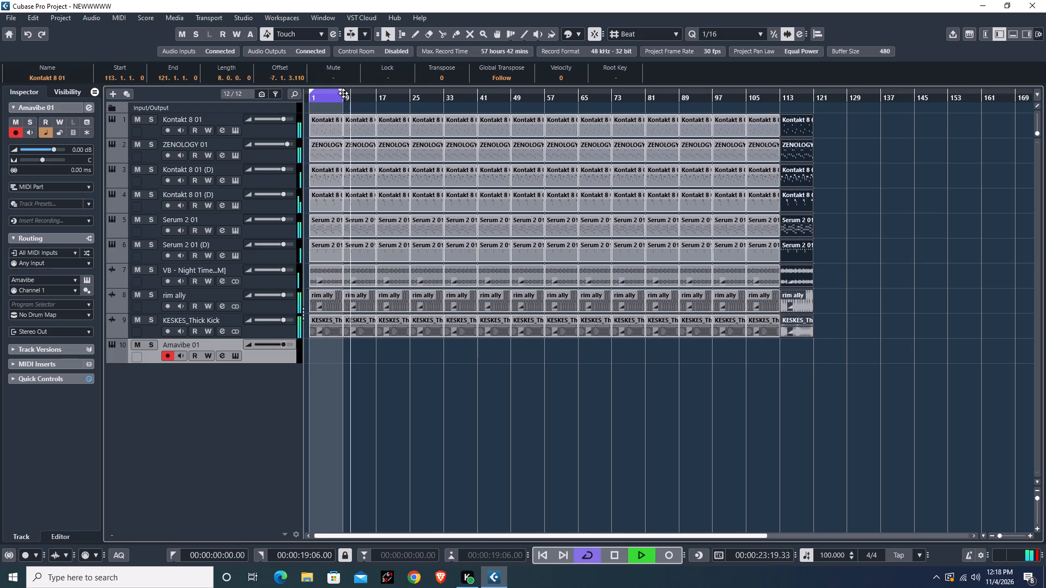
{"action": "left_click_drag", "start_coordinate": [341, 90], "coordinate": [808, 323]}
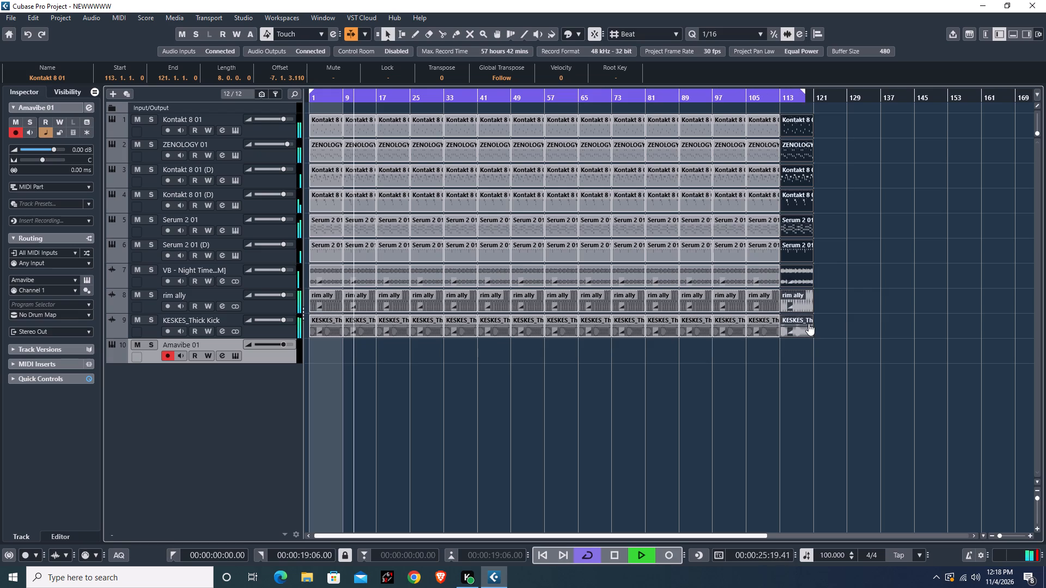
{"action": "left_click_drag", "start_coordinate": [808, 323], "coordinate": [814, 327]}
{"action": "key", "text": "space"}
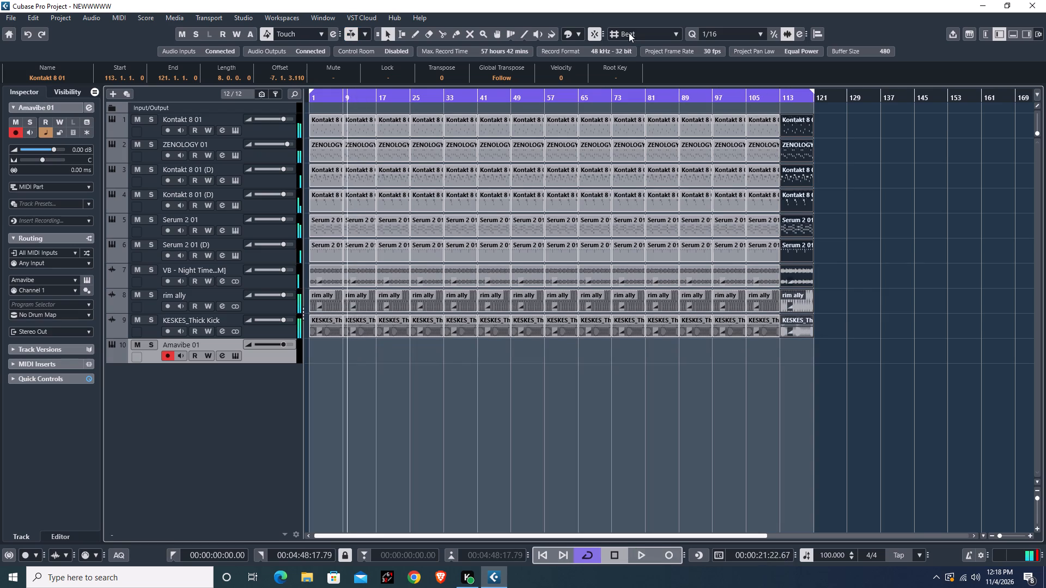
Set the grid type to Bar and snap the end of the cycle range to bar 121, where the last clips end.
{"action": "left_click", "coordinate": [632, 33]}
{"action": "left_click", "coordinate": [636, 45]}
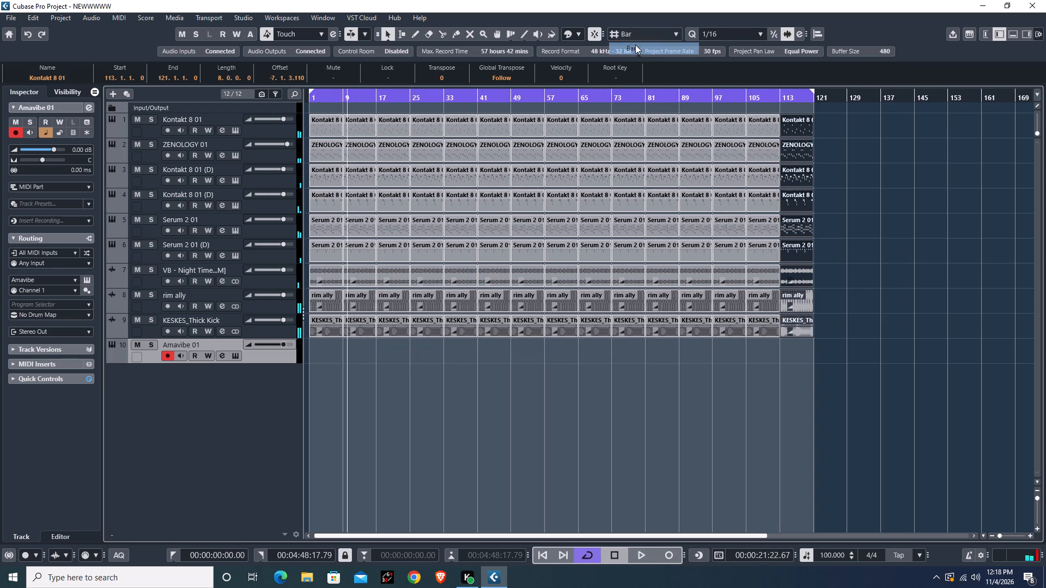
{"action": "left_click_drag", "start_coordinate": [812, 90], "coordinate": [807, 105]}
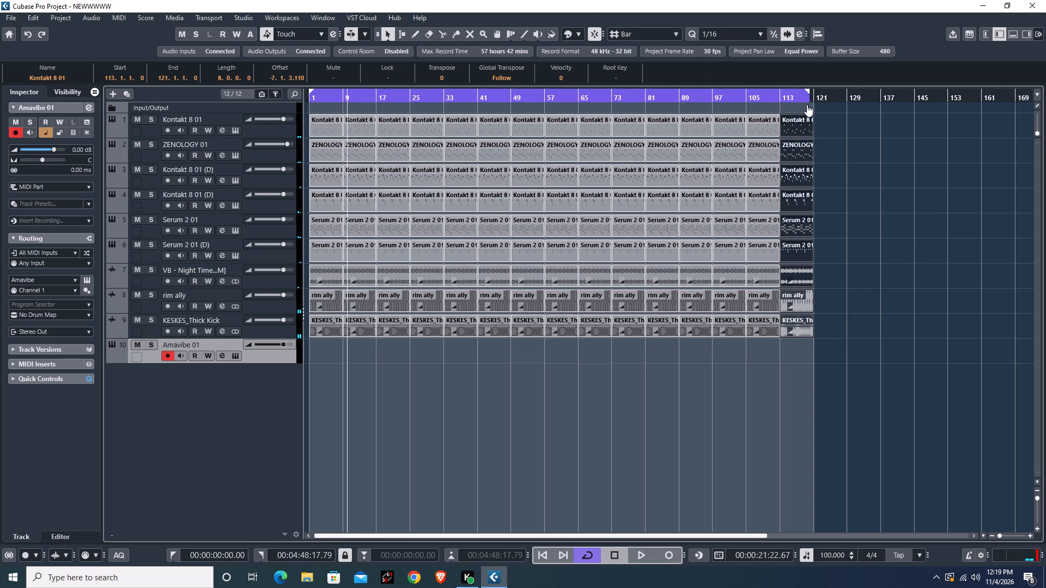
{"action": "left_click_drag", "start_coordinate": [807, 105], "coordinate": [812, 109]}
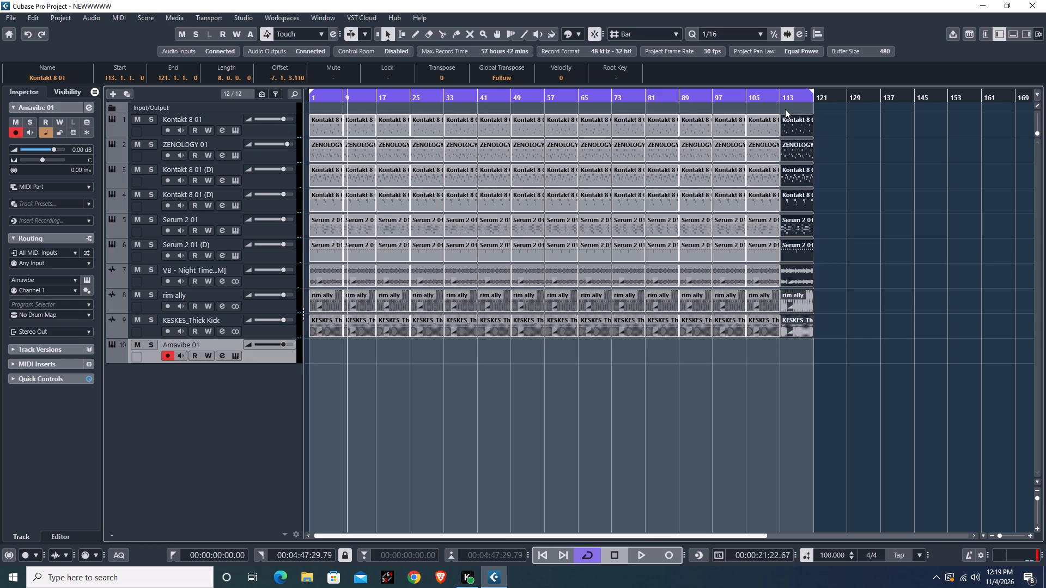
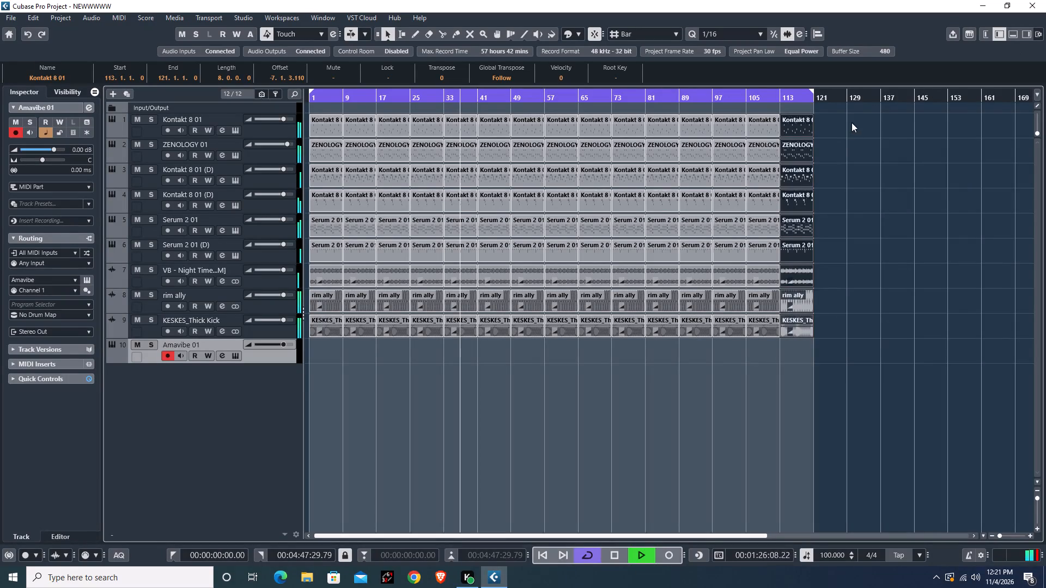
Transpose all MIDI clips on the six Kontakt, ZENOLOGY and Serum tracks, from bar 1 to bar 121, to -3 semitones during playback.
{"action": "left_click_drag", "start_coordinate": [842, 129], "coordinate": [739, 197]}
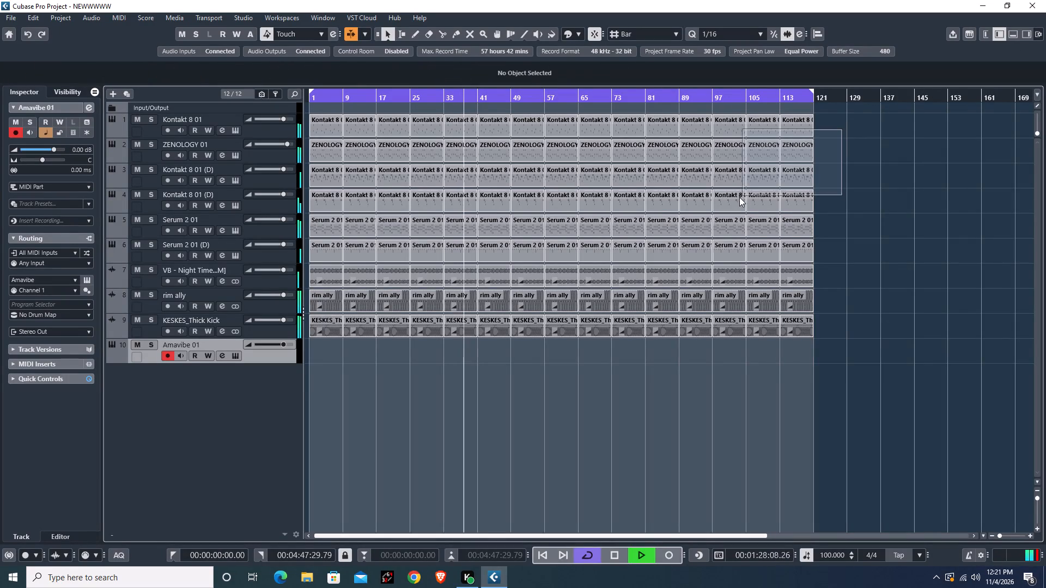
{"action": "left_click_drag", "start_coordinate": [739, 197], "coordinate": [309, 253]}
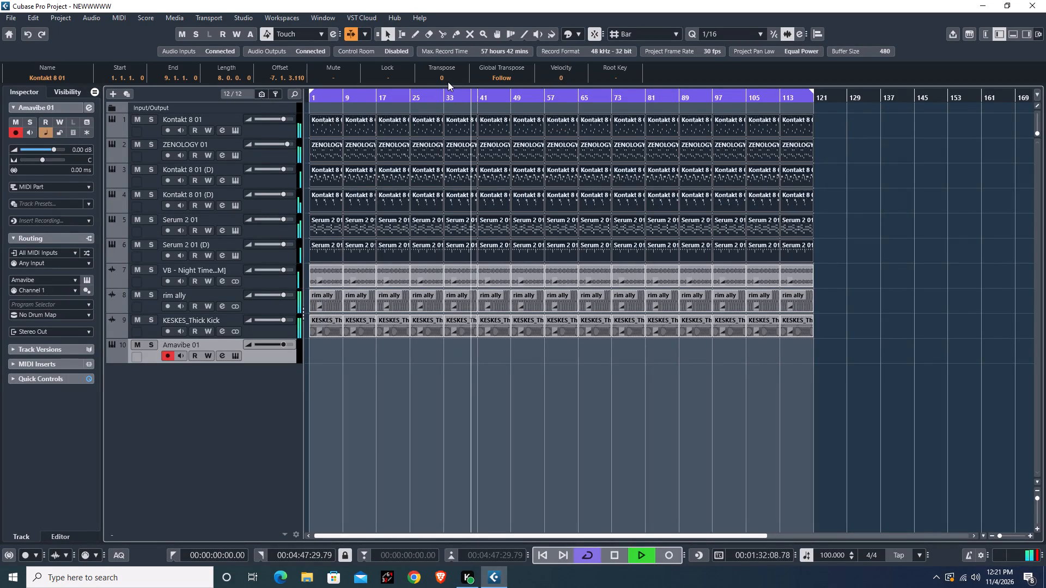
{"action": "scroll", "coordinate": [448, 82], "scroll_direction": "up", "scroll_amount": 1}
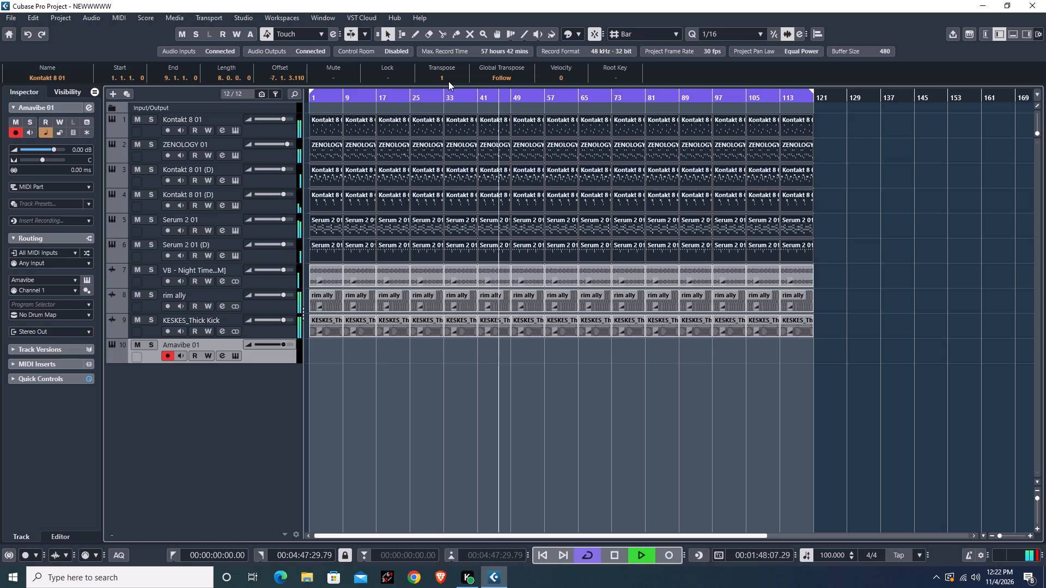
{"action": "scroll", "coordinate": [448, 81], "scroll_direction": "down", "scroll_amount": 1}
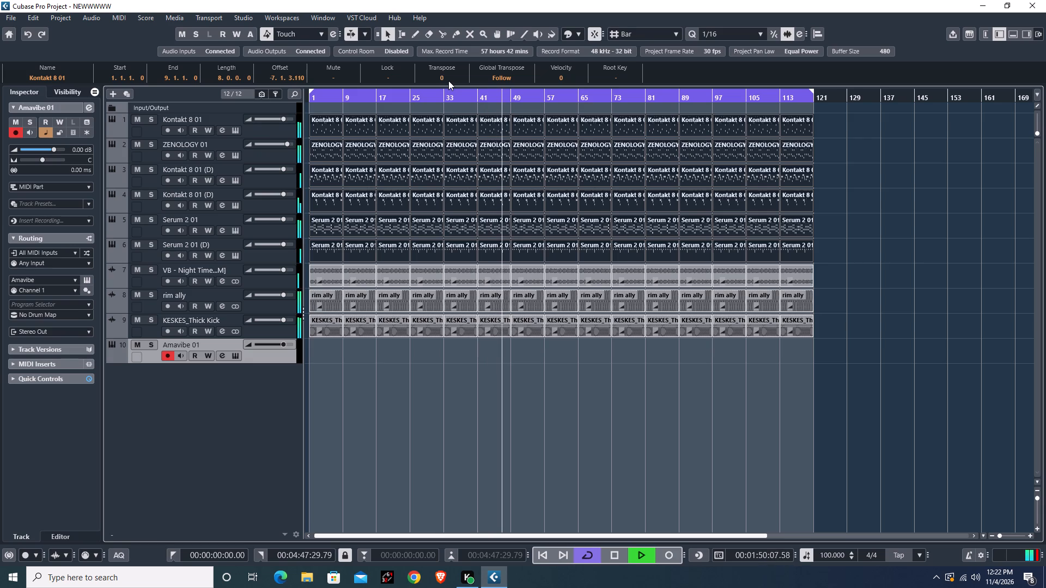
{"action": "scroll", "coordinate": [448, 81], "scroll_direction": "down", "scroll_amount": 1}
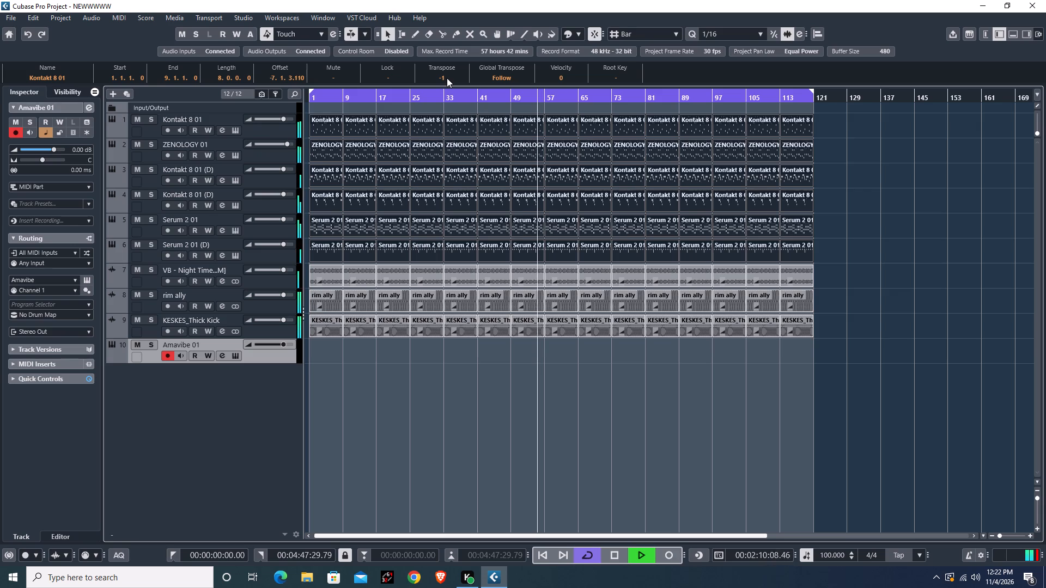
{"action": "scroll", "coordinate": [447, 78], "scroll_direction": "down", "scroll_amount": 1}
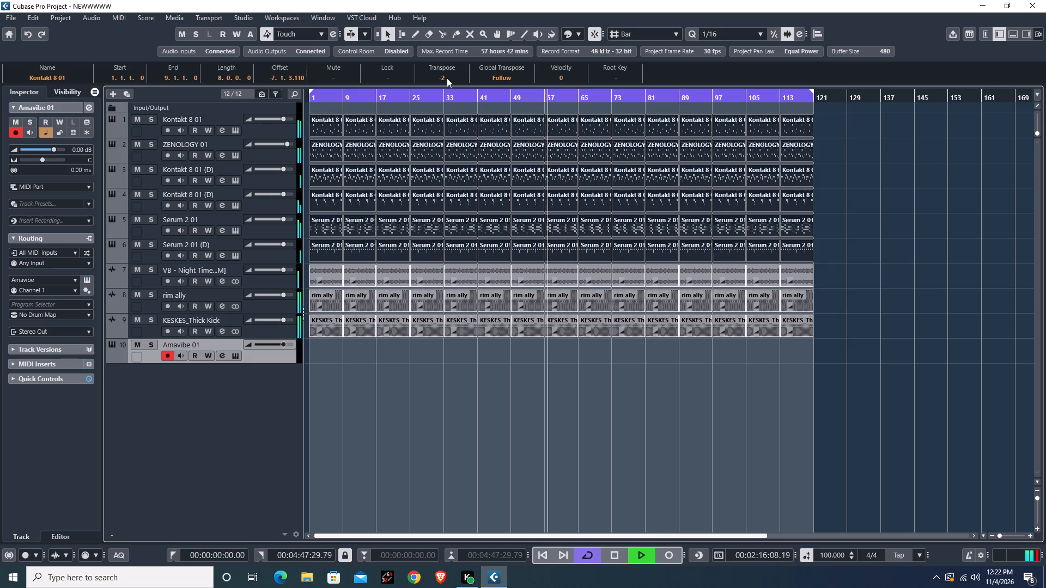
{"action": "scroll", "coordinate": [447, 78], "scroll_direction": "down", "scroll_amount": 1}
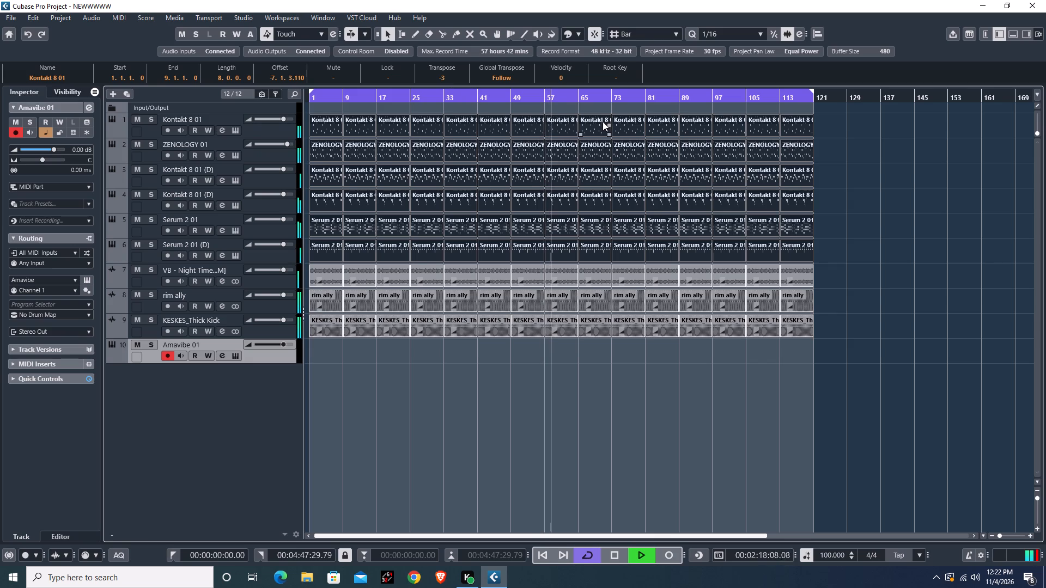
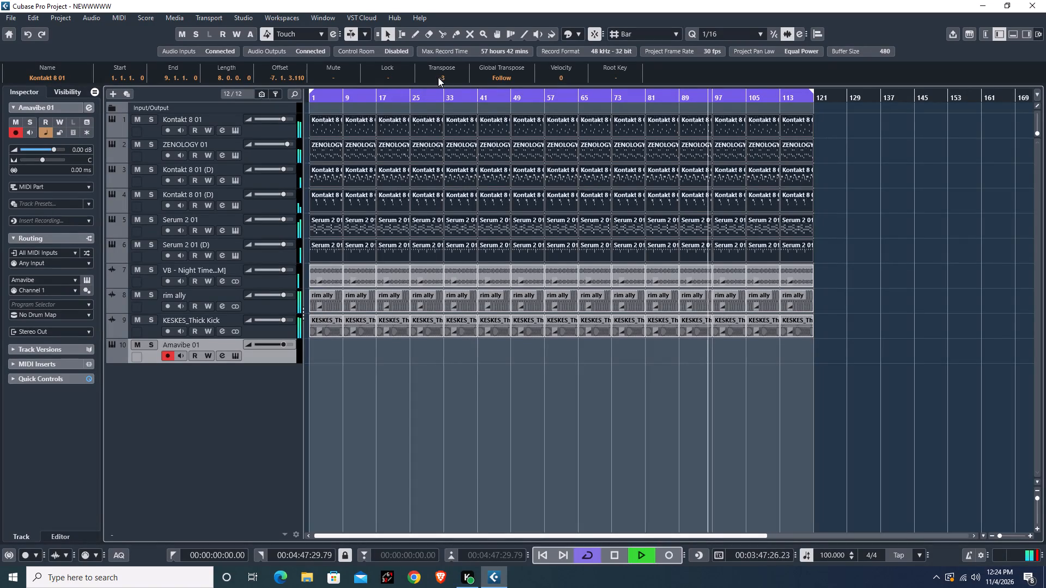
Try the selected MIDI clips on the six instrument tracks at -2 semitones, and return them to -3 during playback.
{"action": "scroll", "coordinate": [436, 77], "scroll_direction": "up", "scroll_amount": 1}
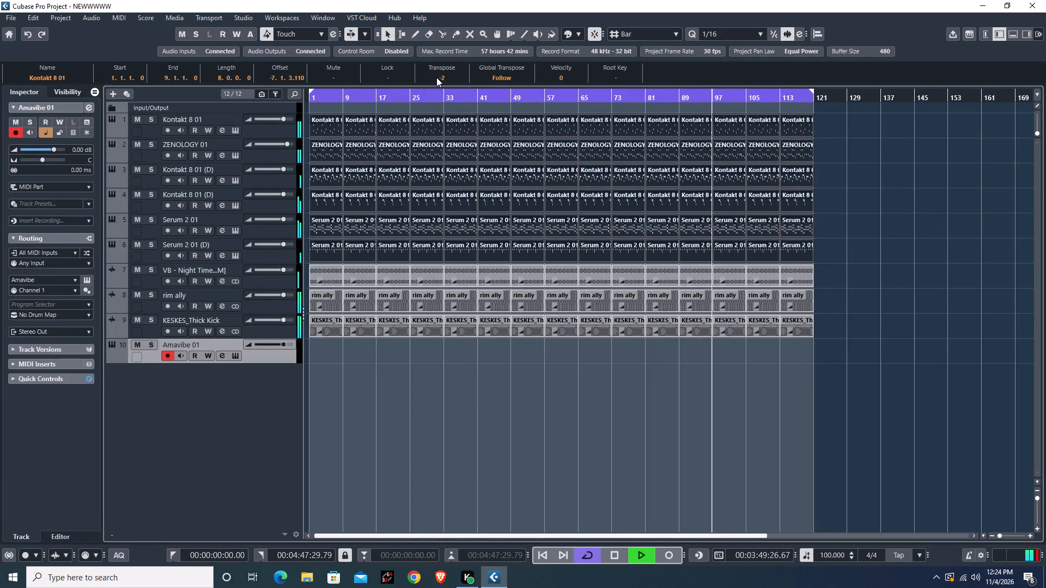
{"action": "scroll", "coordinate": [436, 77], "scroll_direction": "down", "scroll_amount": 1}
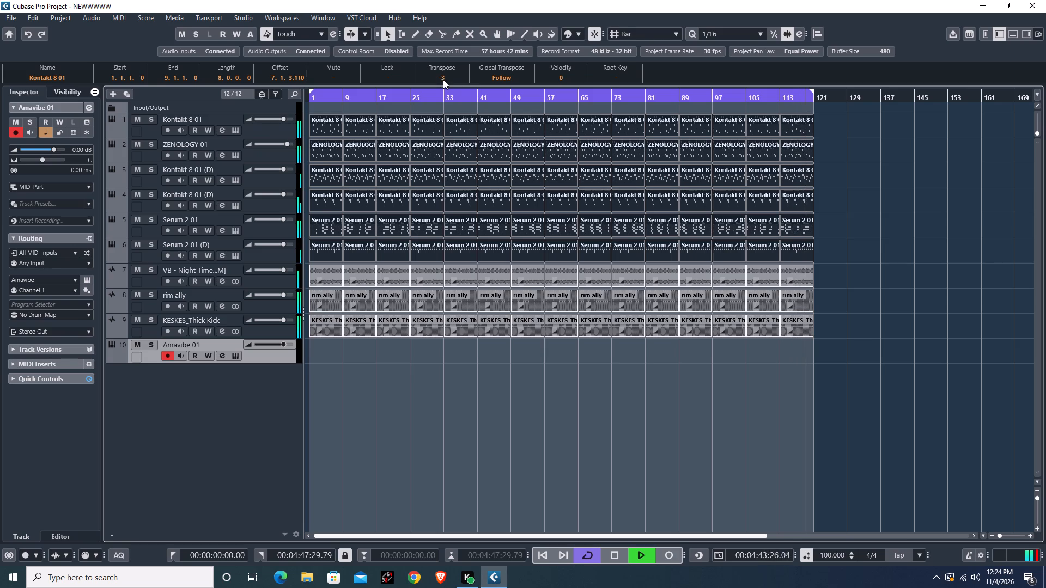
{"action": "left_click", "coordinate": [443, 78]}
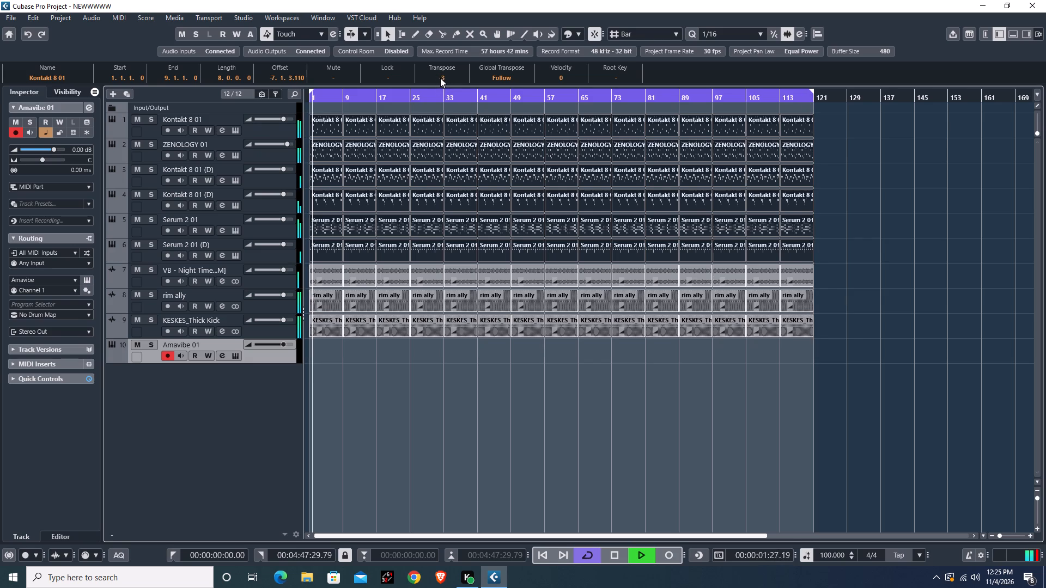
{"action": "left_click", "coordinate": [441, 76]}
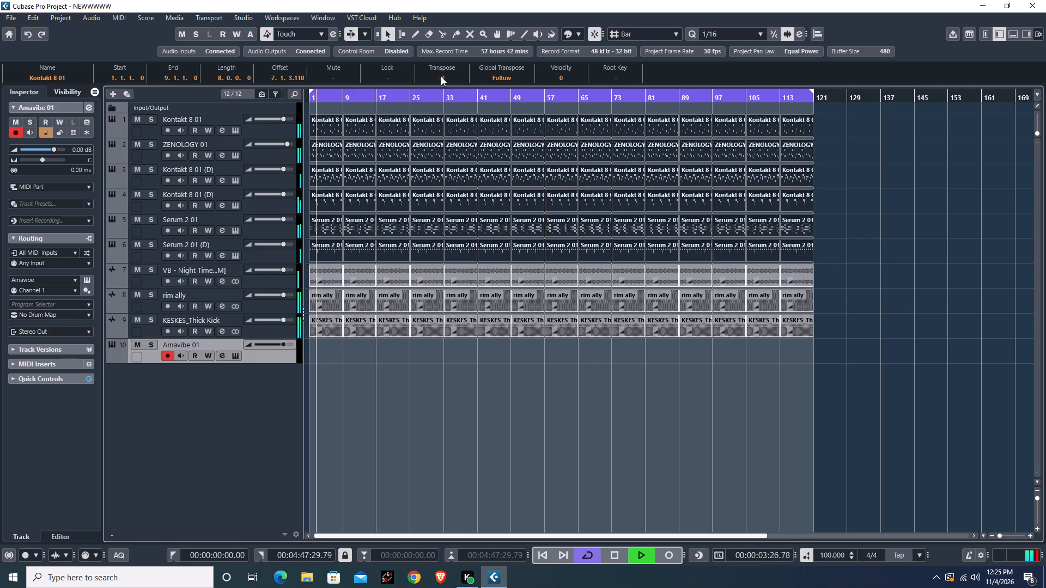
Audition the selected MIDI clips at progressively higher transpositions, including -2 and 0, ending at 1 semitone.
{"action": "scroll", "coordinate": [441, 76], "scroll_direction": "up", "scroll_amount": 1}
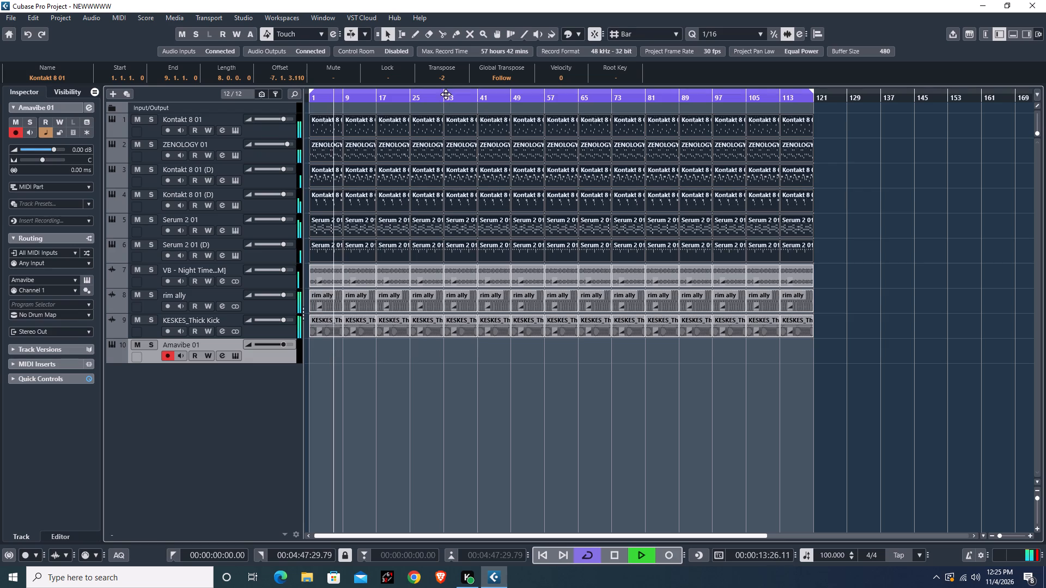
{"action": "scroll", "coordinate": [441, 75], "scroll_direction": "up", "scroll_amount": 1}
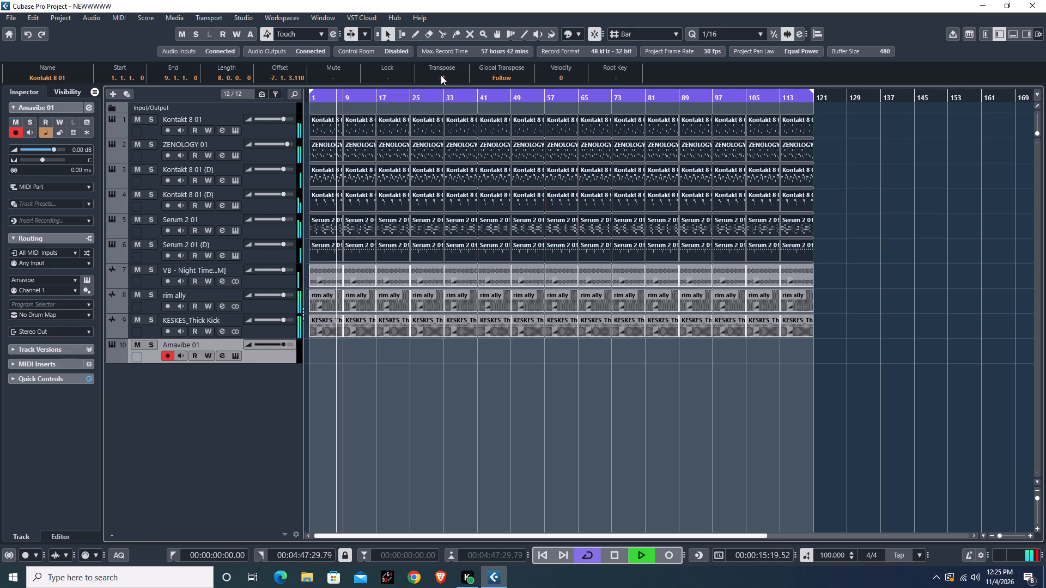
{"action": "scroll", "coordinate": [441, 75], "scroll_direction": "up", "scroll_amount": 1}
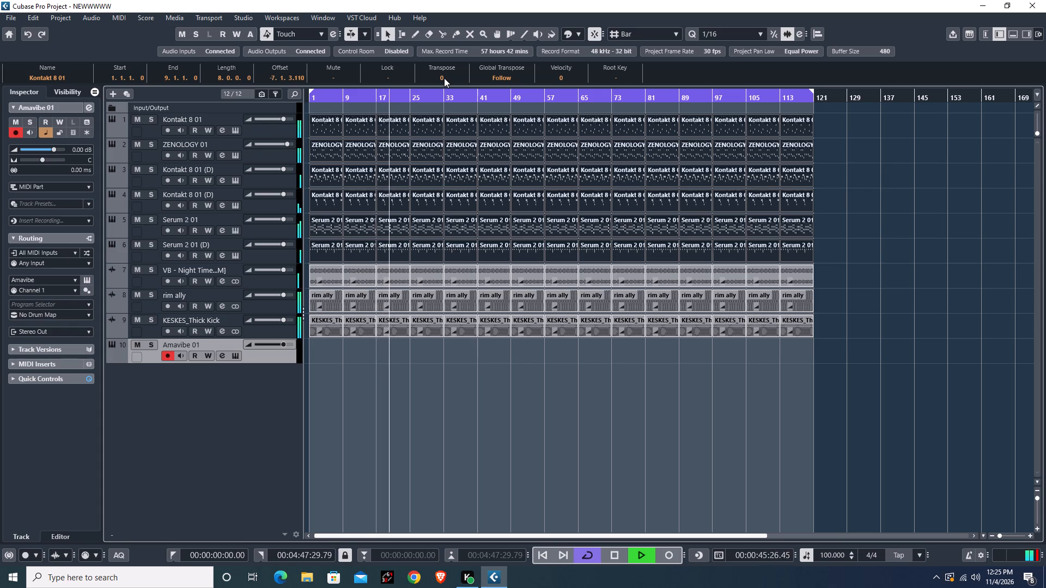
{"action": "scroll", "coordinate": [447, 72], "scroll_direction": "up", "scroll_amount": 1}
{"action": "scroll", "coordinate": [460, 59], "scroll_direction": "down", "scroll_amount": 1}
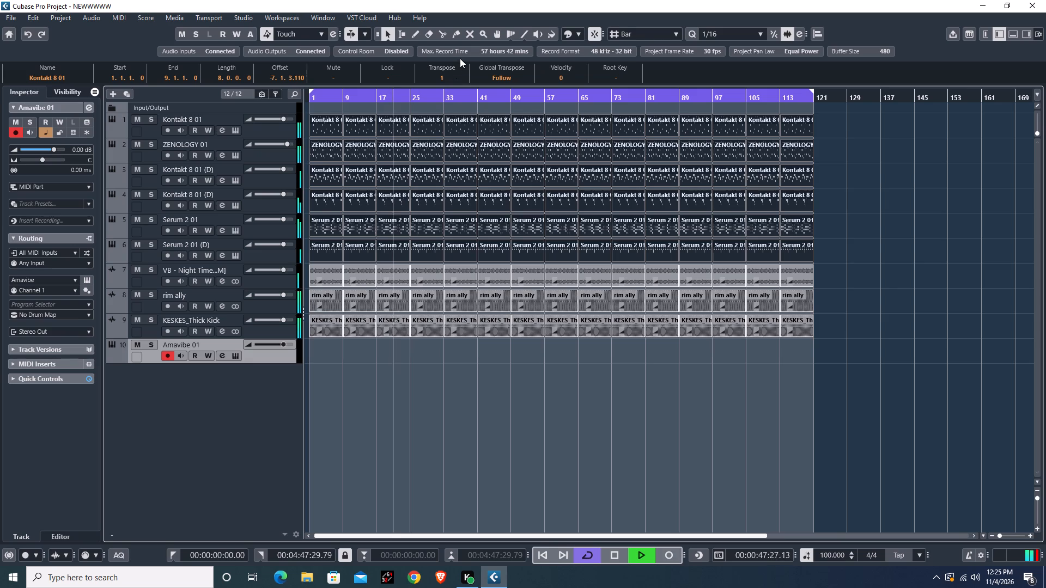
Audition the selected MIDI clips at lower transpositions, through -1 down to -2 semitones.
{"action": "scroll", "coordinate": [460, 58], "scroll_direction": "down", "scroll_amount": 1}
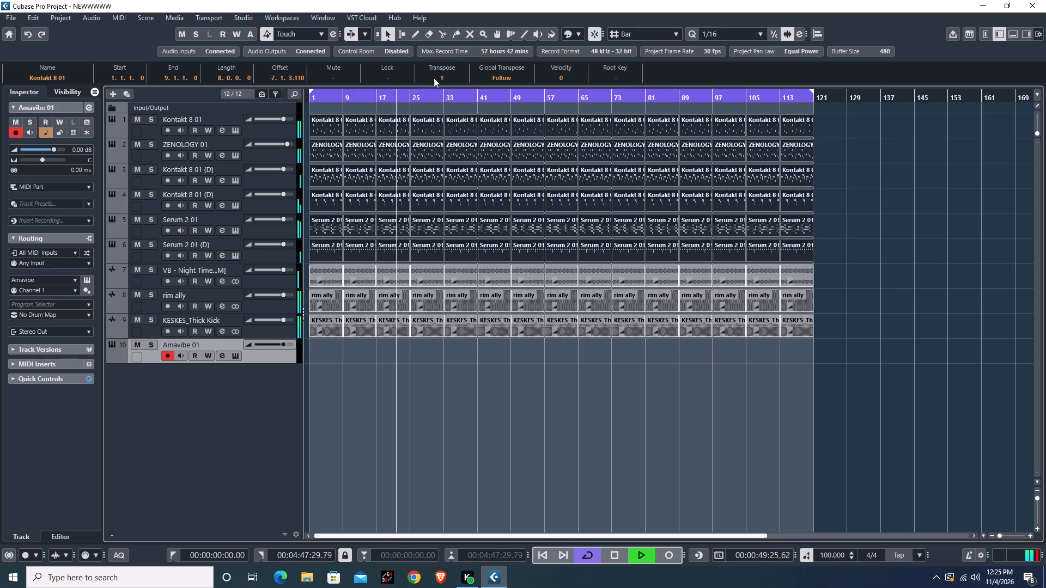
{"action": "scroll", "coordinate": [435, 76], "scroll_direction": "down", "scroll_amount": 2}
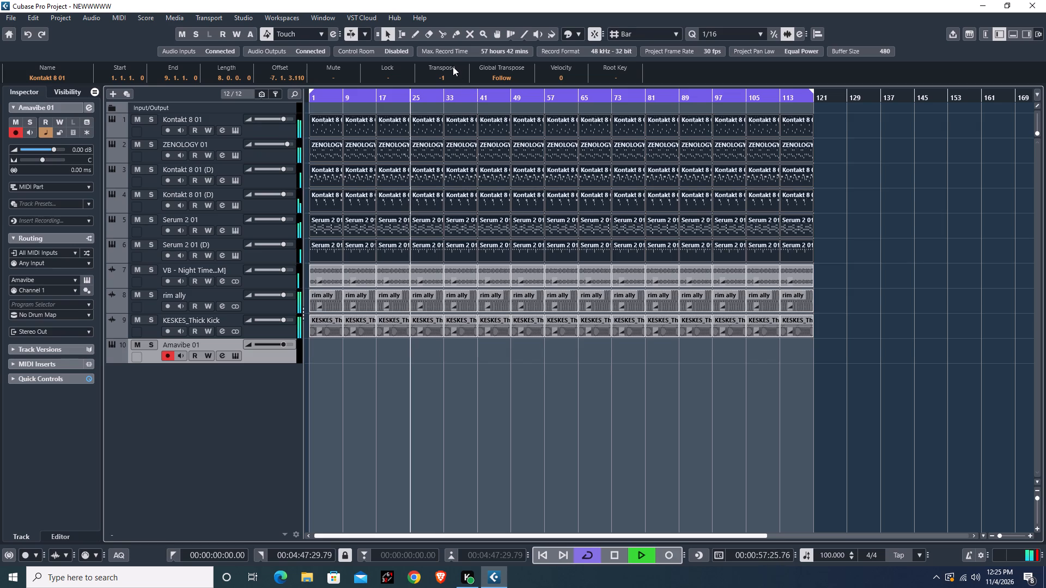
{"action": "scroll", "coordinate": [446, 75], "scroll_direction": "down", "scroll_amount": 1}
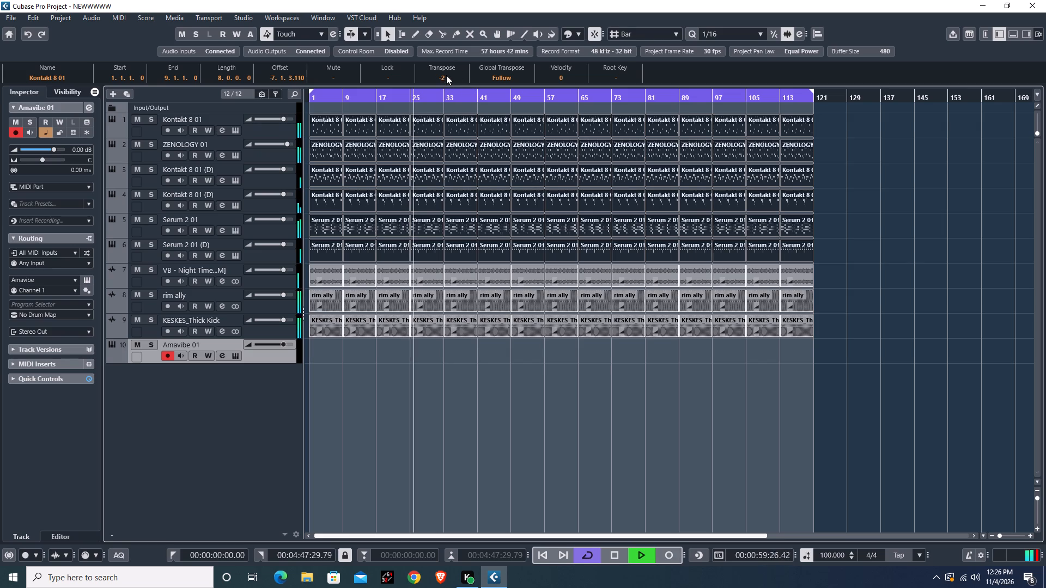
Transpose the selected MIDI clips on the six Kontakt, ZENOLOGY and Serum tracks up to 3 semitones during playback.
{"action": "scroll", "coordinate": [447, 75], "scroll_direction": "up", "scroll_amount": 3}
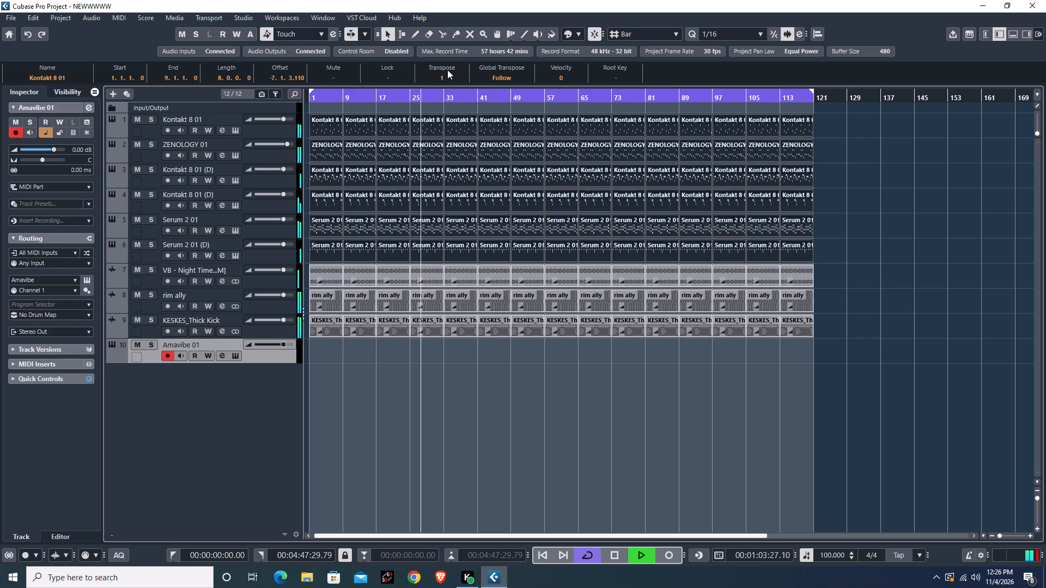
{"action": "scroll", "coordinate": [447, 70], "scroll_direction": "up", "scroll_amount": 2}
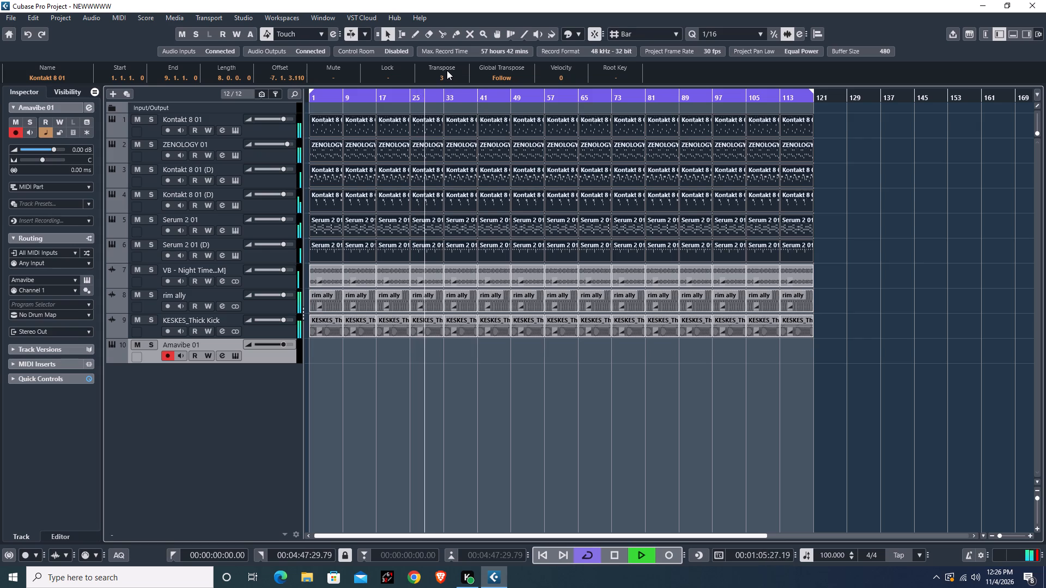
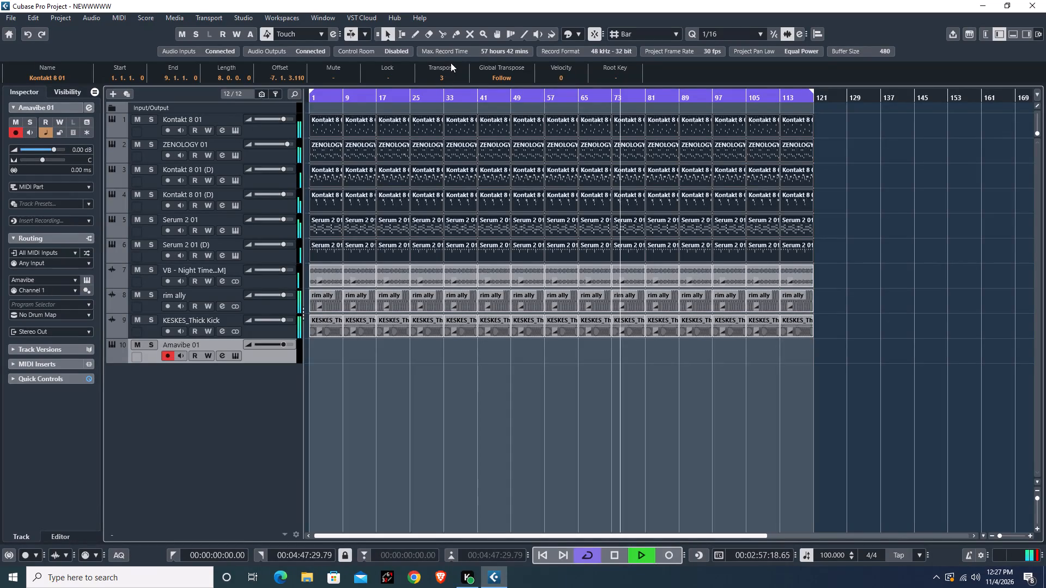
Raise the transposition of the selected MIDI clips on the six instrument tracks to 4 semitones, and stop playback.
{"action": "scroll", "coordinate": [439, 79], "scroll_direction": "up", "scroll_amount": 1}
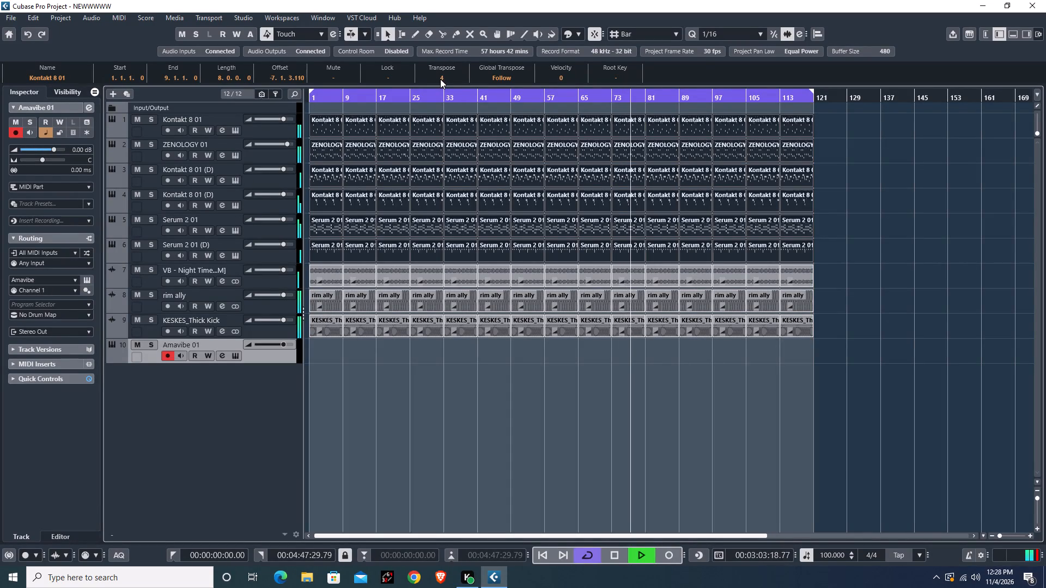
{"action": "key", "text": "space"}
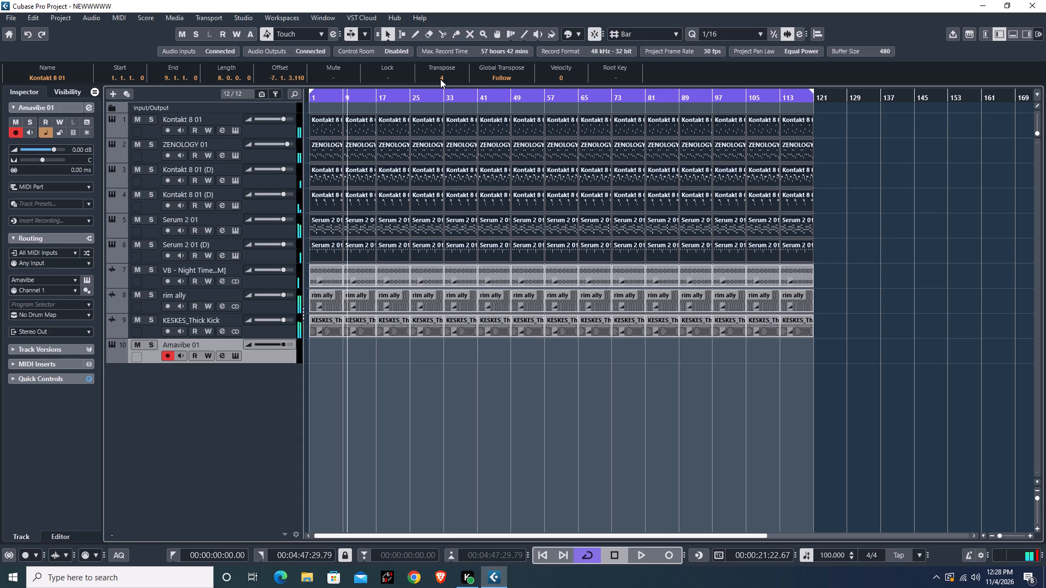
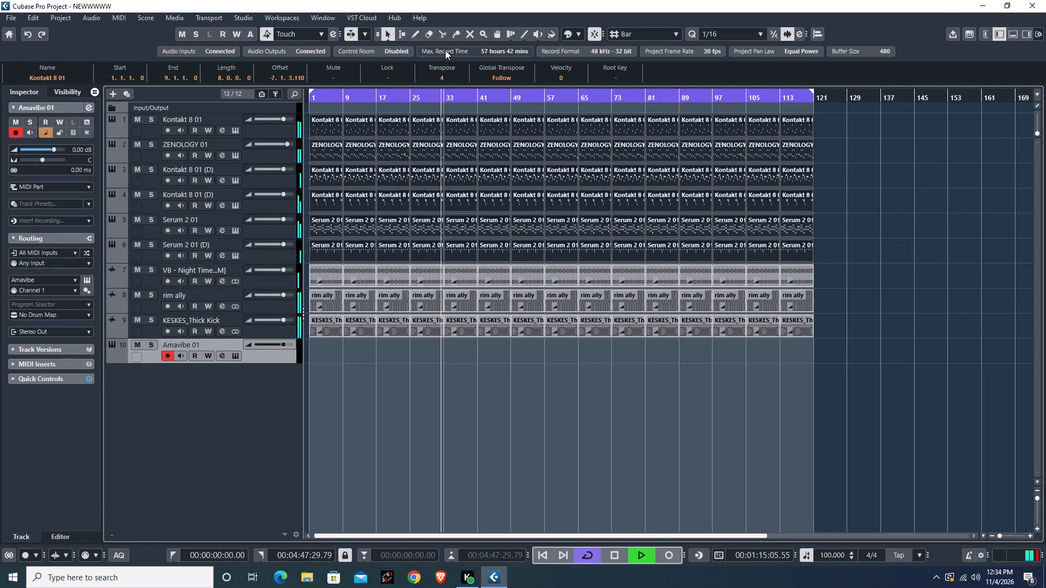
Raise the transposition of the selected MIDI clips on the six instrument tracks to 6 semitones during playback.
{"action": "scroll", "coordinate": [439, 77], "scroll_direction": "down", "scroll_amount": 1}
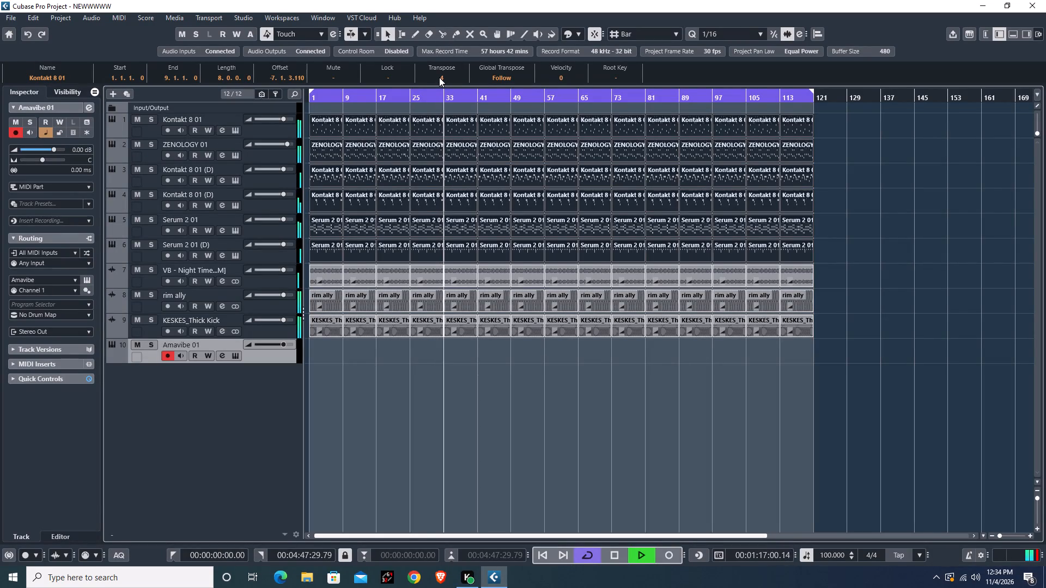
{"action": "scroll", "coordinate": [441, 76], "scroll_direction": "up", "scroll_amount": 1}
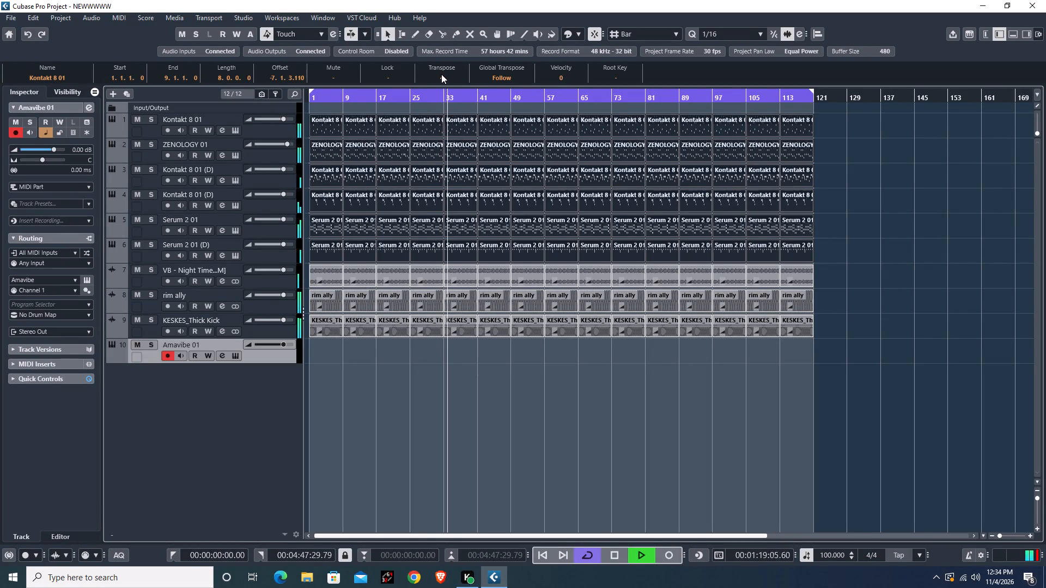
{"action": "scroll", "coordinate": [442, 73], "scroll_direction": "up", "scroll_amount": 1}
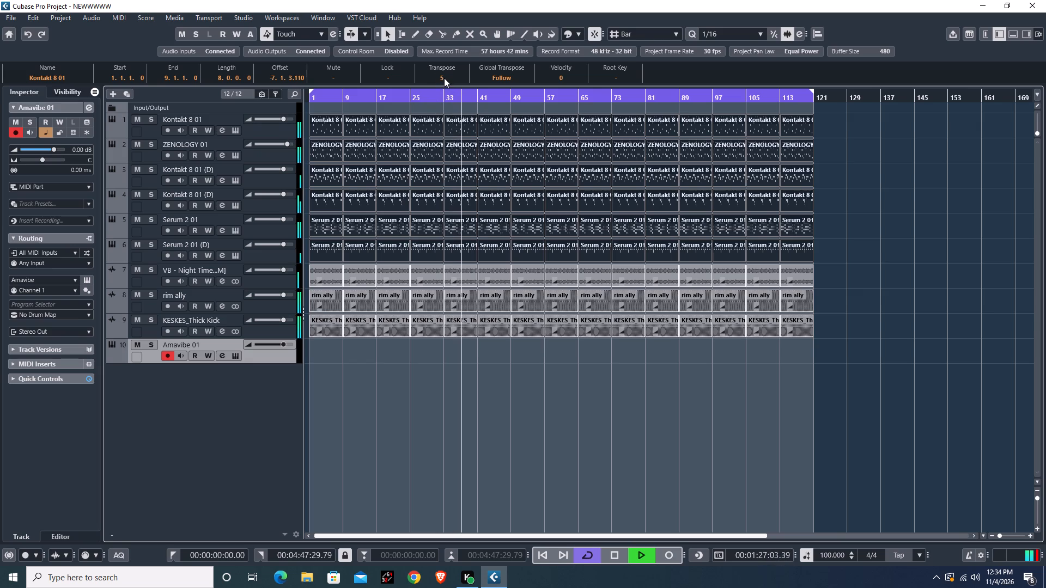
{"action": "scroll", "coordinate": [442, 78], "scroll_direction": "up", "scroll_amount": 1}
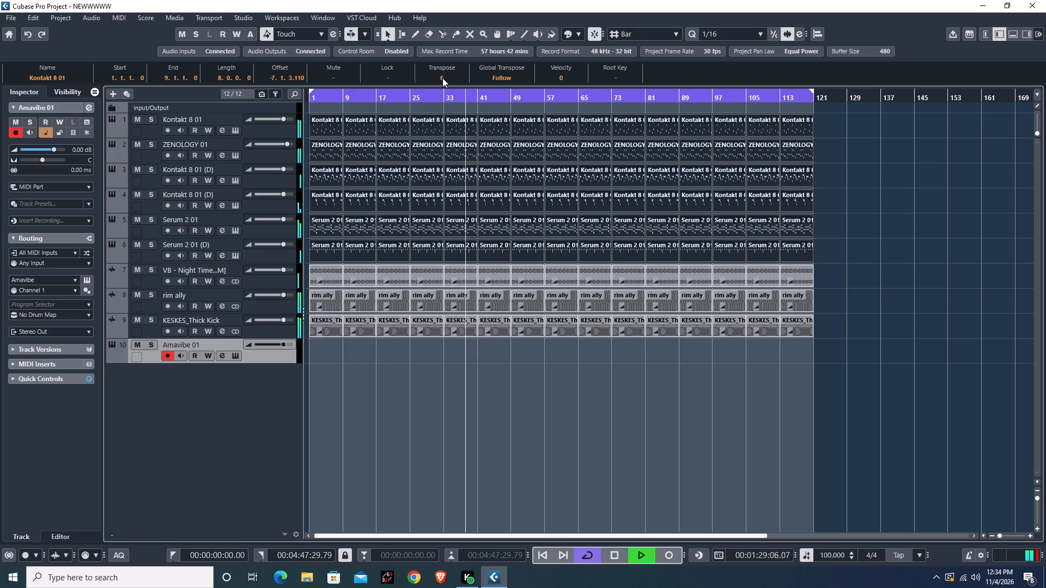
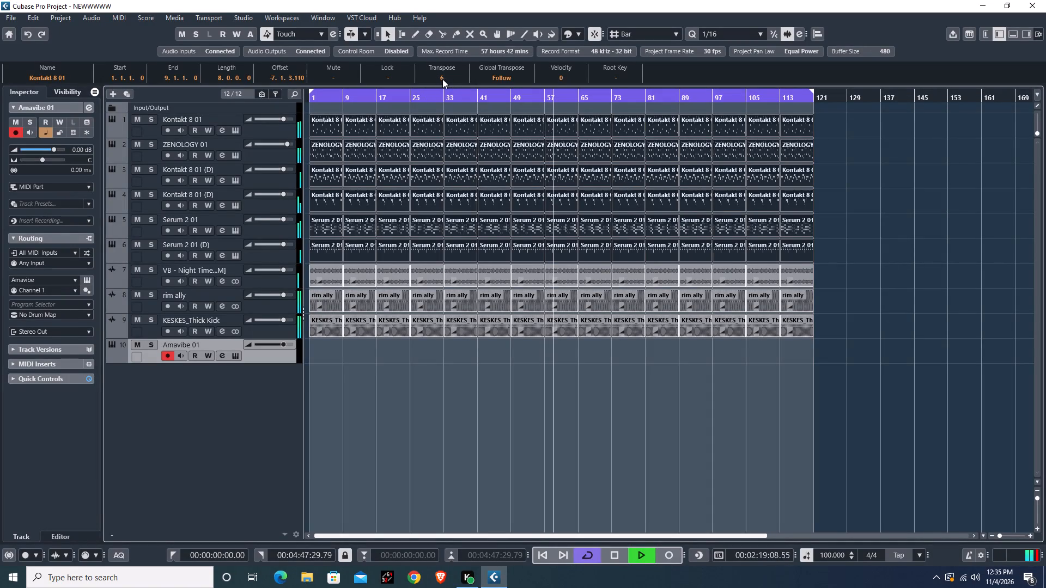
Lower the transposition of the selected MIDI clips on the six instrument tracks to 4 semitones during playback.
{"action": "scroll", "coordinate": [442, 79], "scroll_direction": "down", "scroll_amount": 2}
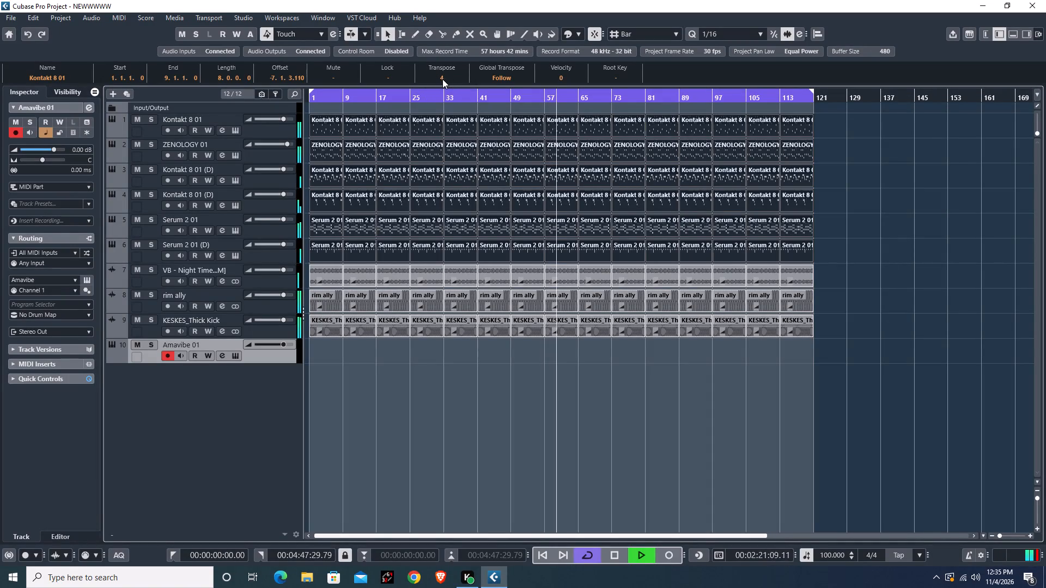
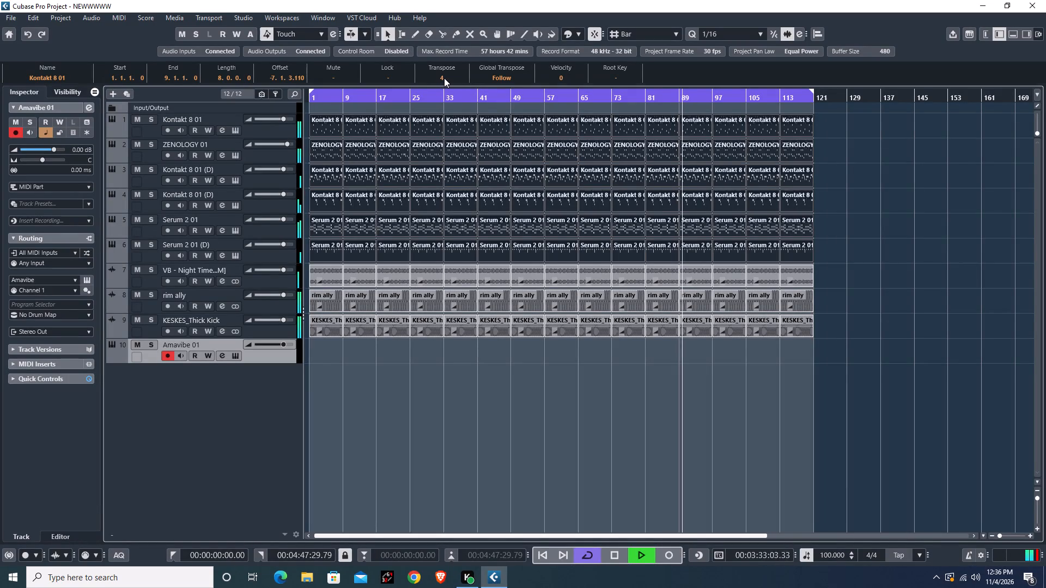
Audition the selected MIDI clips on the six instrument tracks at 3 semitones and lower their transposition to 2 semitones during playback.
{"action": "scroll", "coordinate": [444, 78], "scroll_direction": "down", "scroll_amount": 1}
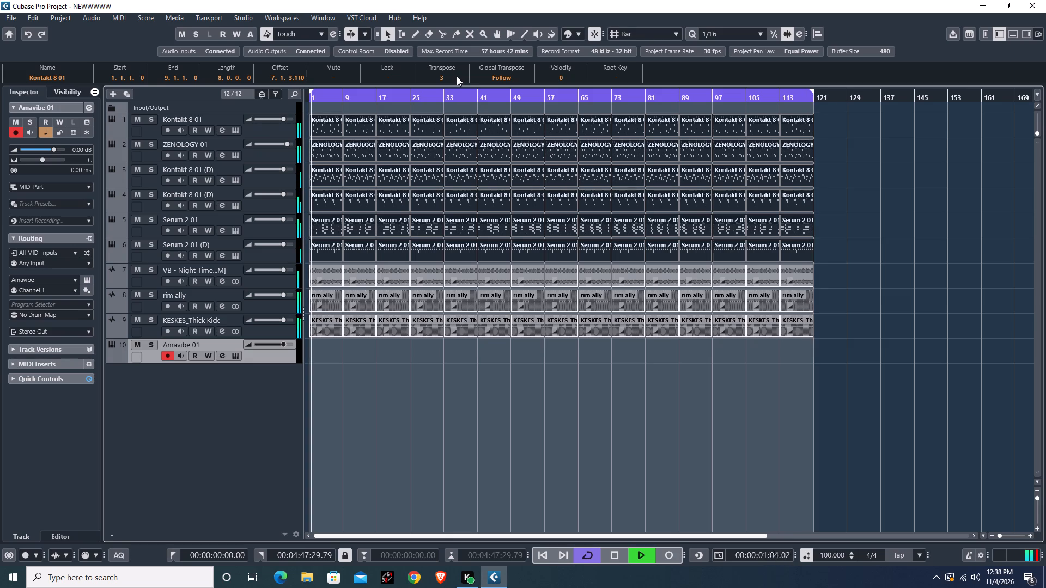
{"action": "scroll", "coordinate": [457, 76], "scroll_direction": "up", "scroll_amount": 1}
{"action": "scroll", "coordinate": [457, 75], "scroll_direction": "down", "scroll_amount": 2}
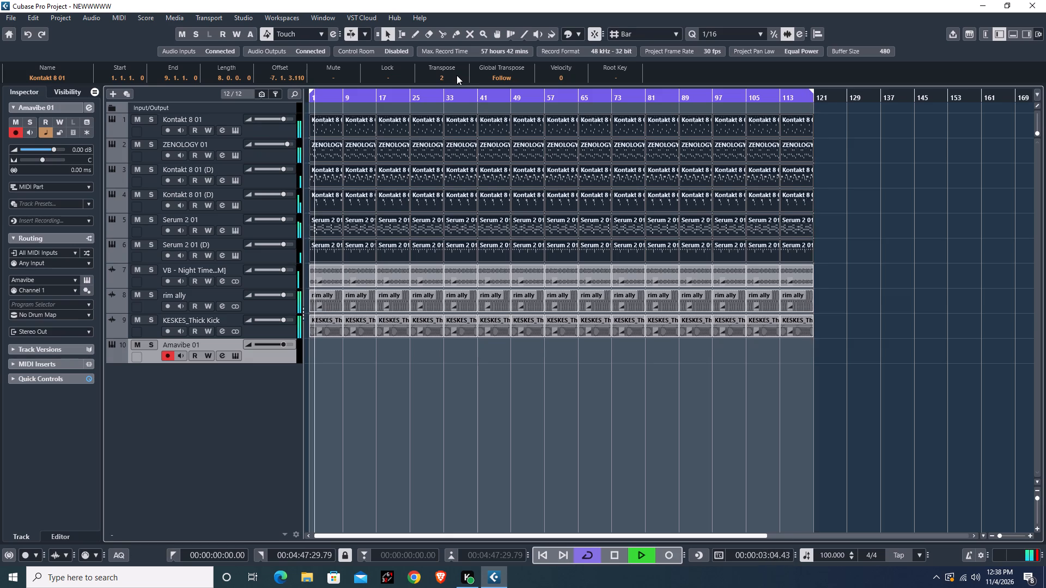
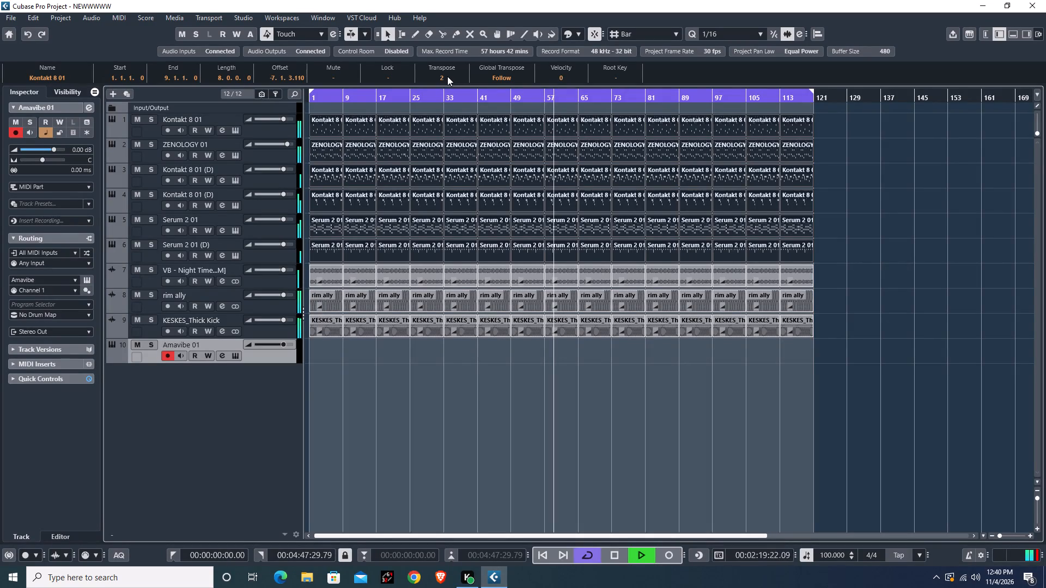
Compare the selected MIDI clips on the six instrument tracks at transpositions of 3 and 2 semitones during playback, ending on 3.
{"action": "scroll", "coordinate": [447, 76], "scroll_direction": "up", "scroll_amount": 1}
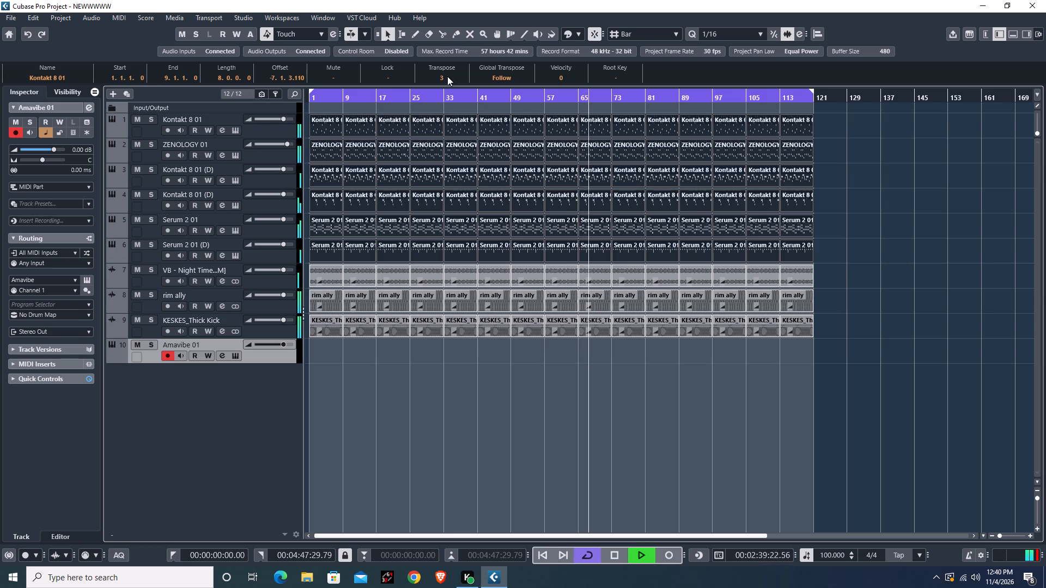
{"action": "scroll", "coordinate": [447, 76], "scroll_direction": "down", "scroll_amount": 1}
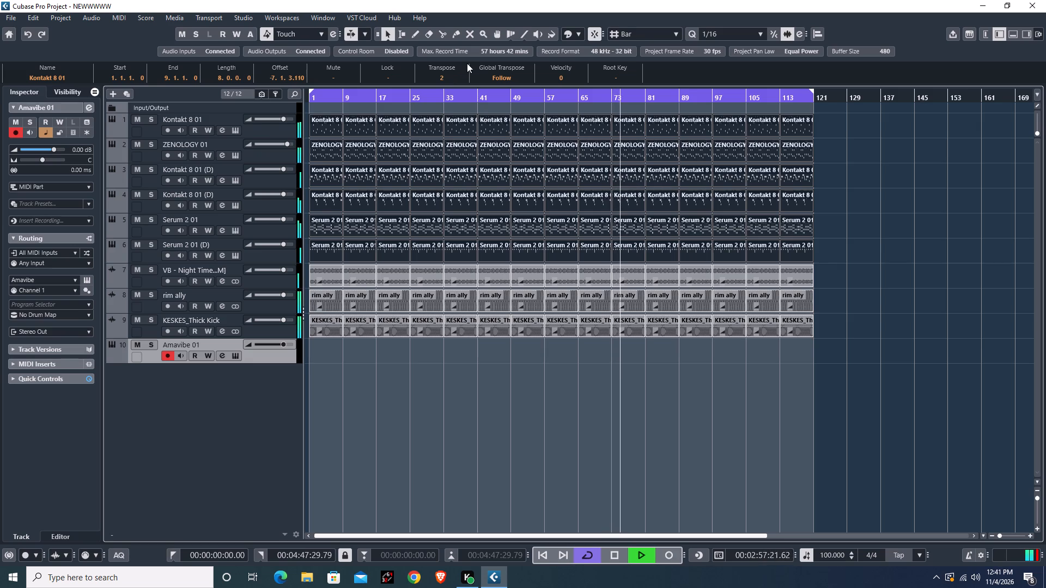
{"action": "scroll", "coordinate": [451, 77], "scroll_direction": "down", "scroll_amount": 1}
{"action": "scroll", "coordinate": [451, 76], "scroll_direction": "up", "scroll_amount": 2}
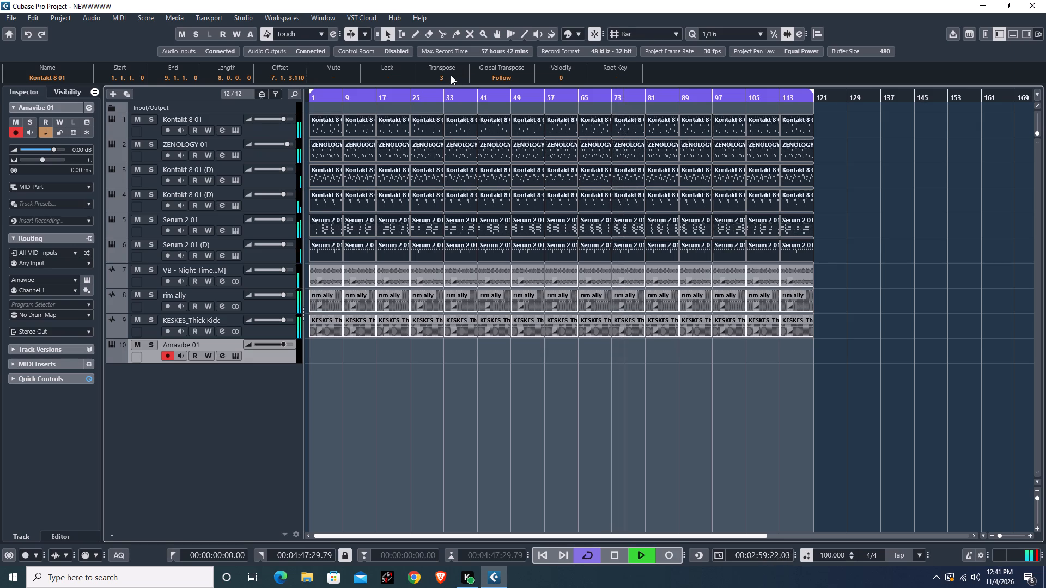
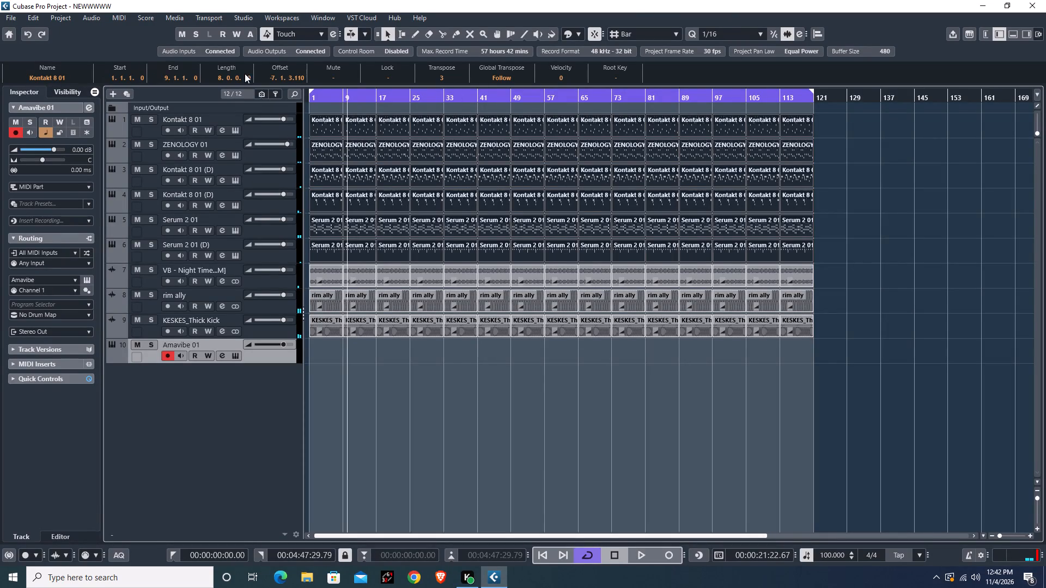
Start an audio mixdown export and set its destination folder to the Desktop.
{"action": "left_click", "coordinate": [14, 20]}
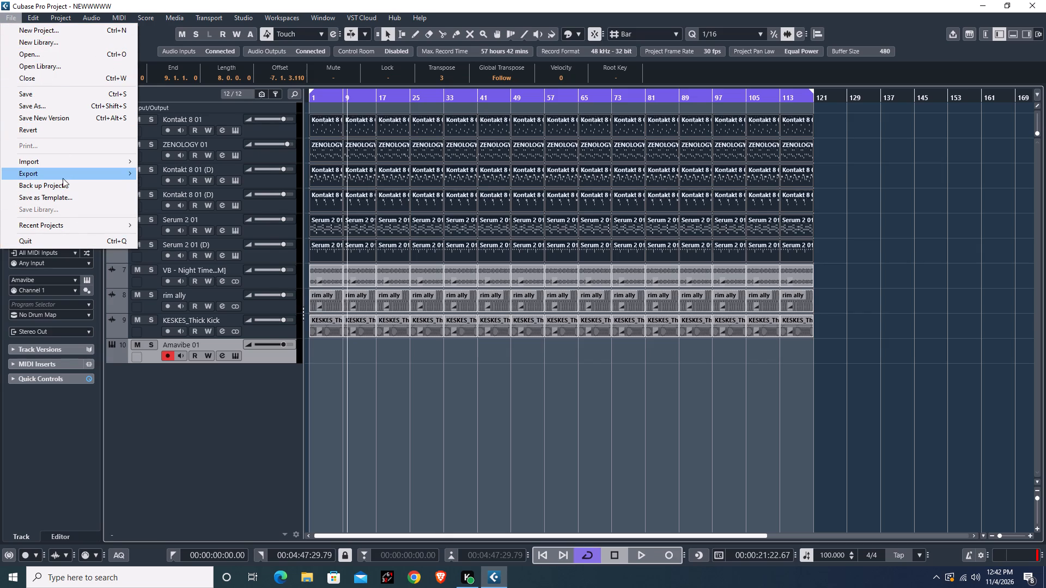
{"action": "left_click", "coordinate": [190, 186]}
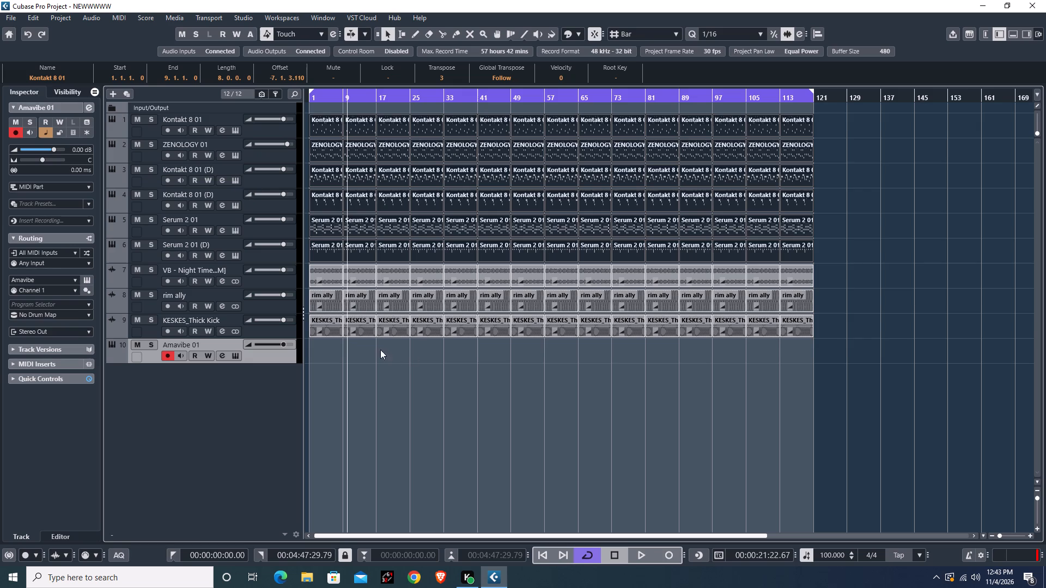
{"action": "right_click", "coordinate": [394, 350]}
{"action": "left_click", "coordinate": [451, 352]}
{"action": "left_click", "coordinate": [487, 344]}
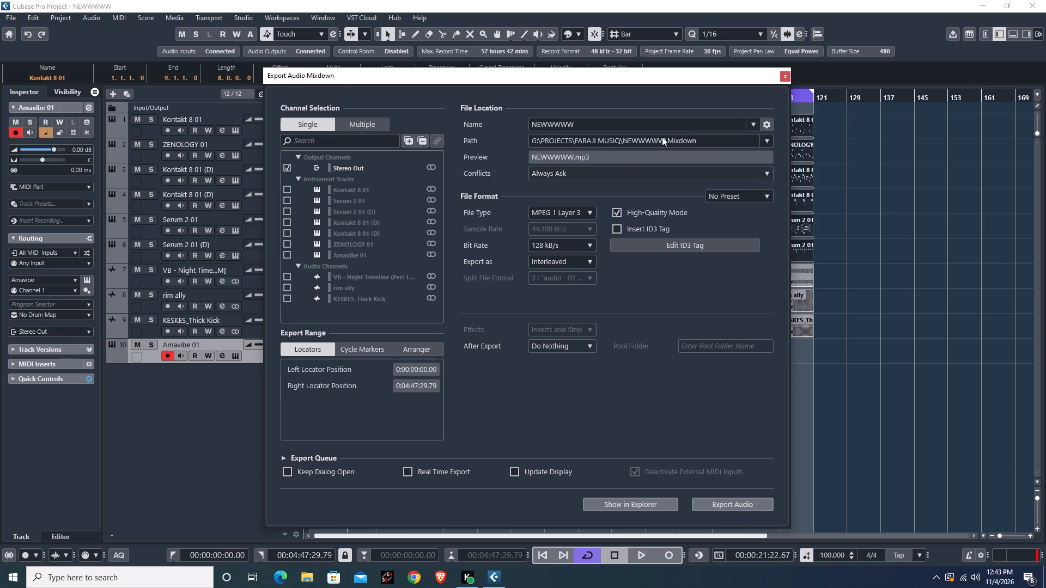
{"action": "left_click", "coordinate": [735, 142]}
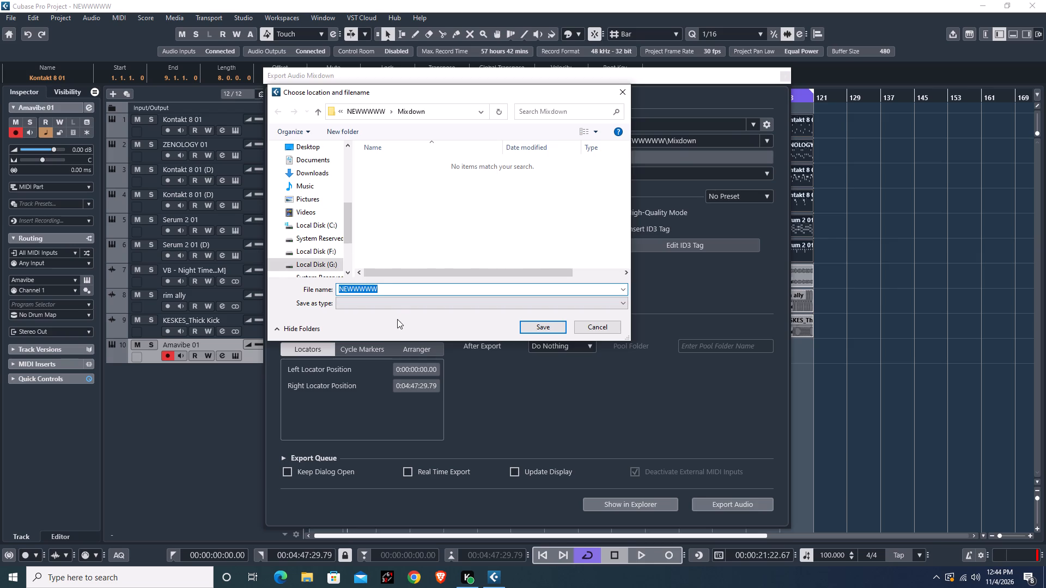
{"action": "left_click", "coordinate": [314, 148]}
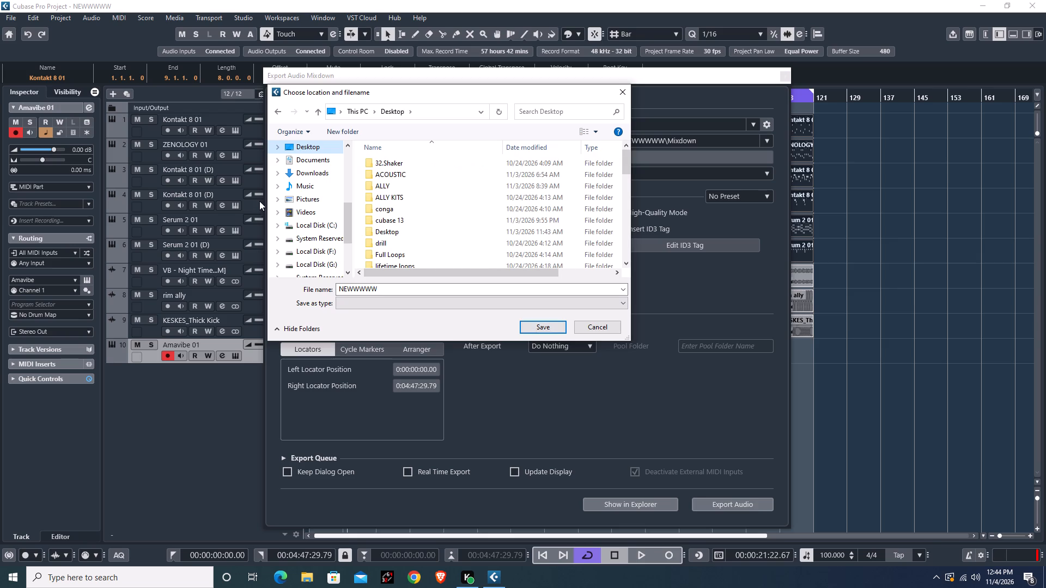
{"action": "scroll", "coordinate": [313, 223], "scroll_direction": "up", "scroll_amount": 3}
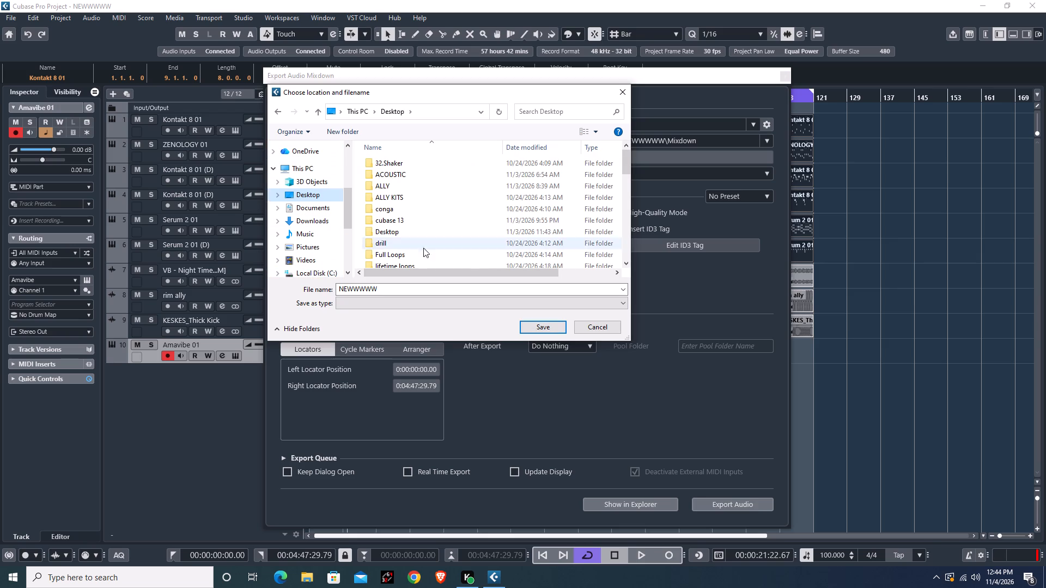
{"action": "left_click", "coordinate": [546, 328]}
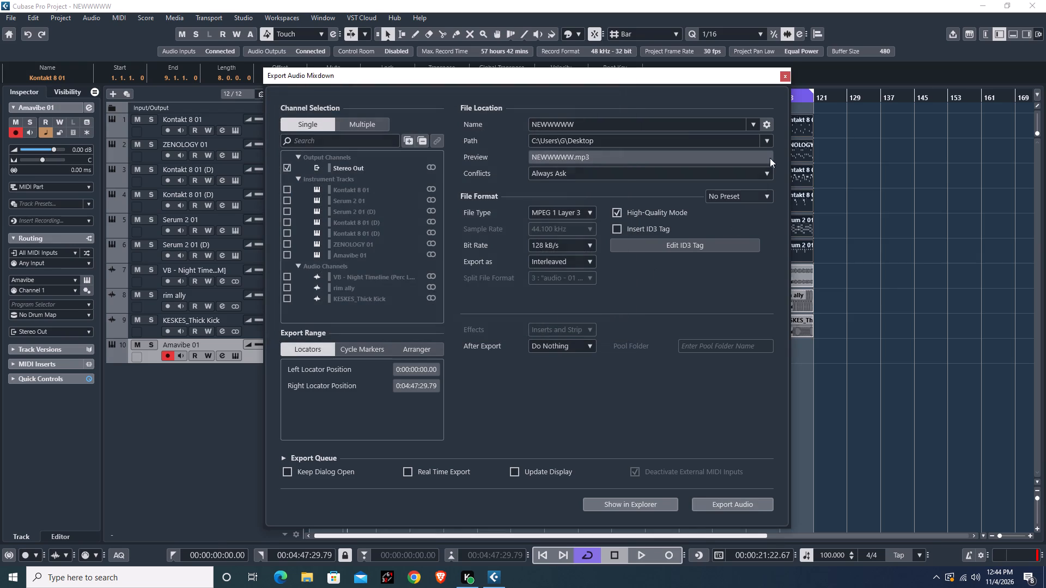
Name the mixdown NEW FARAJI MUSIQ and export the Stereo Out between the locators as an MP3.
{"action": "left_click", "coordinate": [586, 126]}
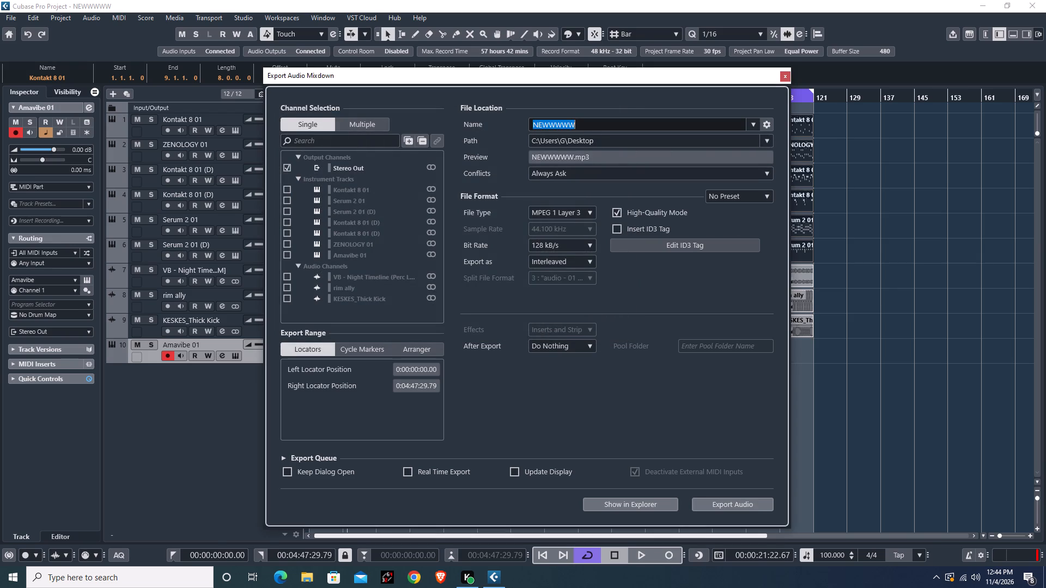
{"action": "type", "text": "NEW"}
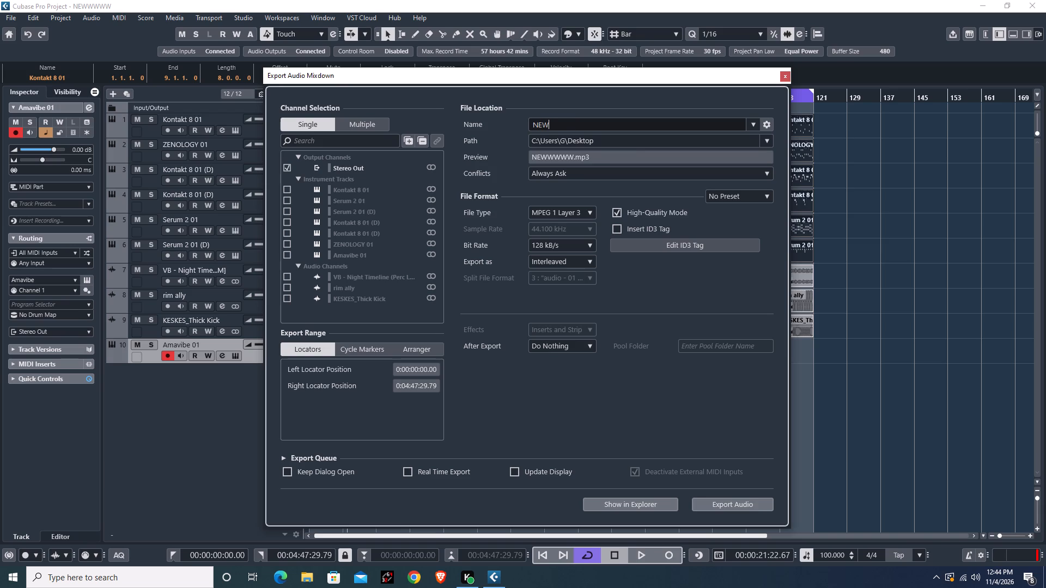
{"action": "key", "text": "space"}
{"action": "key", "text": "c"}
{"action": "key", "text": "BackSpace"}
{"action": "key", "text": "f"}
{"action": "type", "text": "ARAJI"}
{"action": "key", "text": "space"}
{"action": "type", "text": "MUSI"}
{"action": "key", "text": "q"}
{"action": "left_click", "coordinate": [731, 507]}
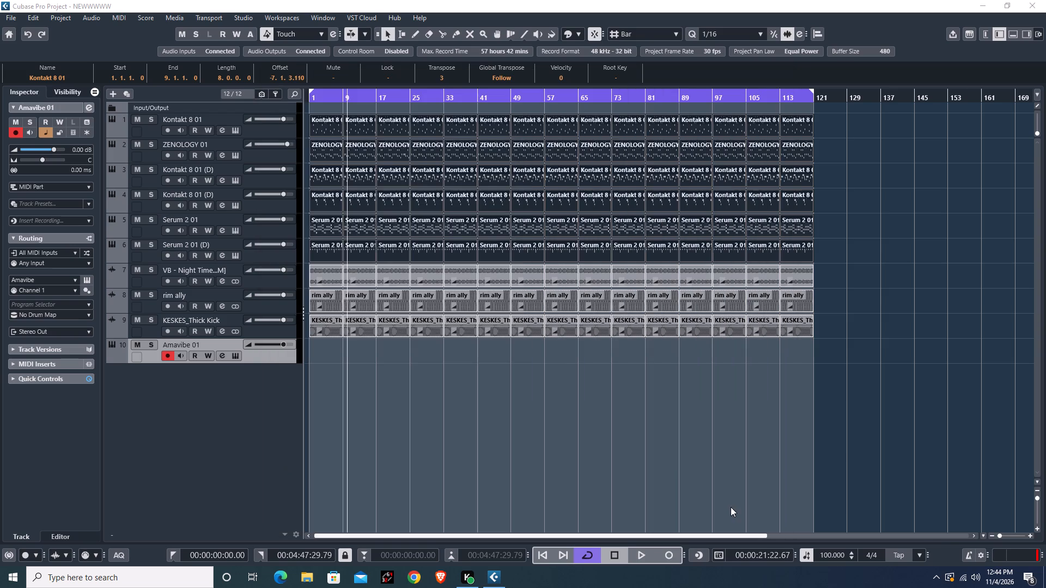
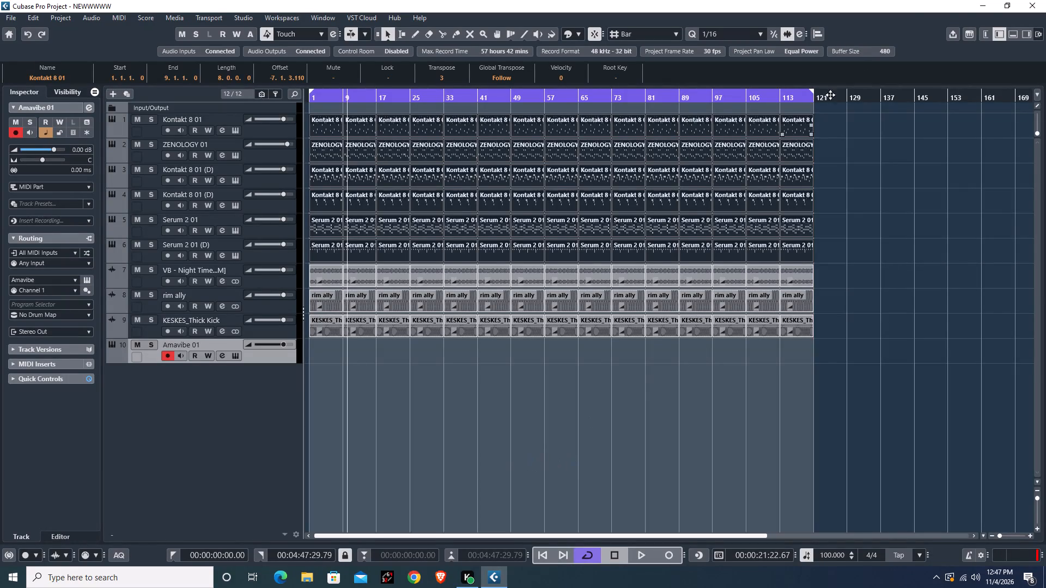
Close the NEWWWWW project and save its changes.
{"action": "left_click", "coordinate": [1037, 7]}
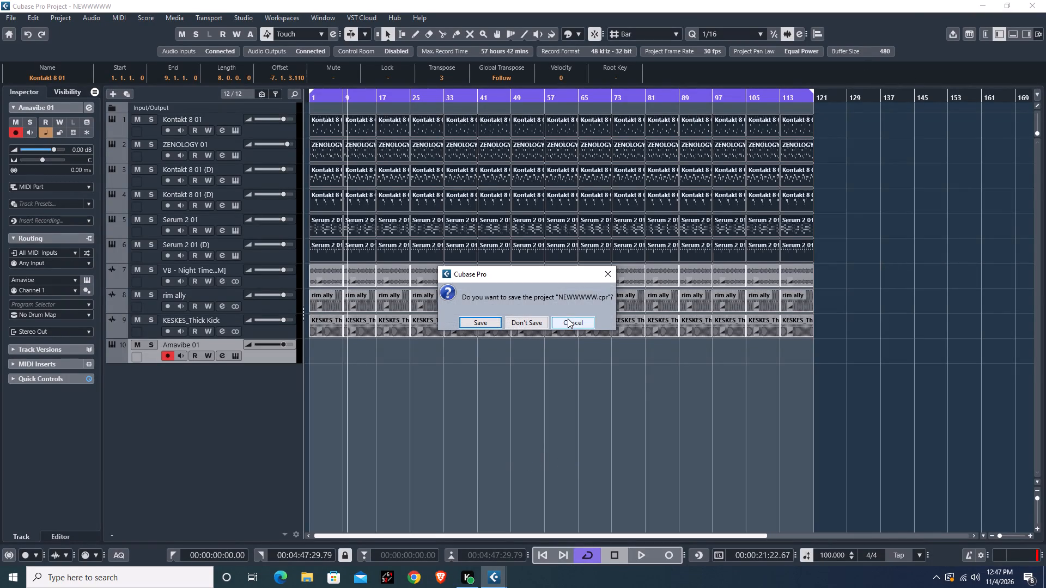
{"action": "left_click", "coordinate": [488, 325]}
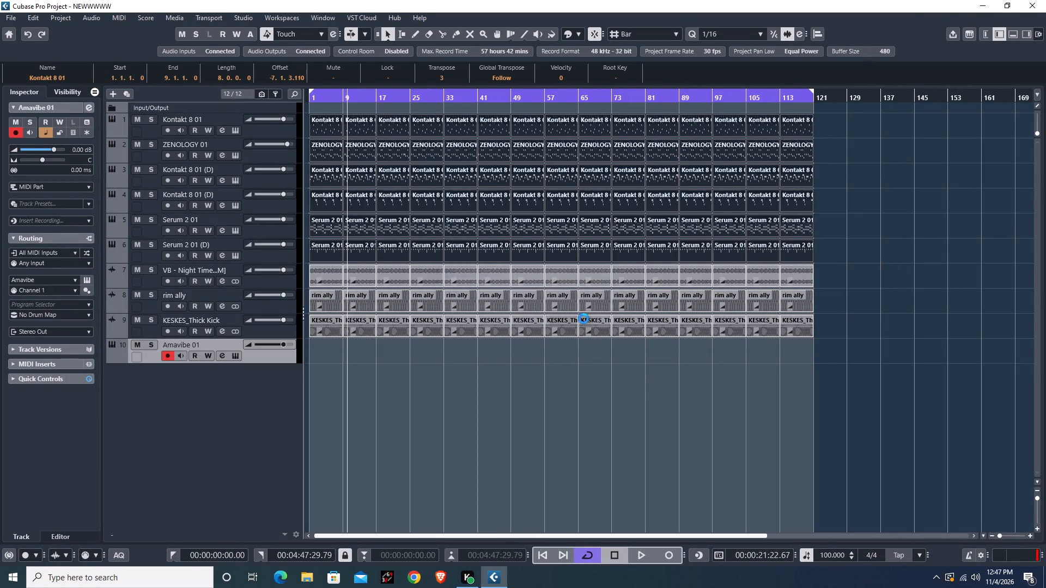